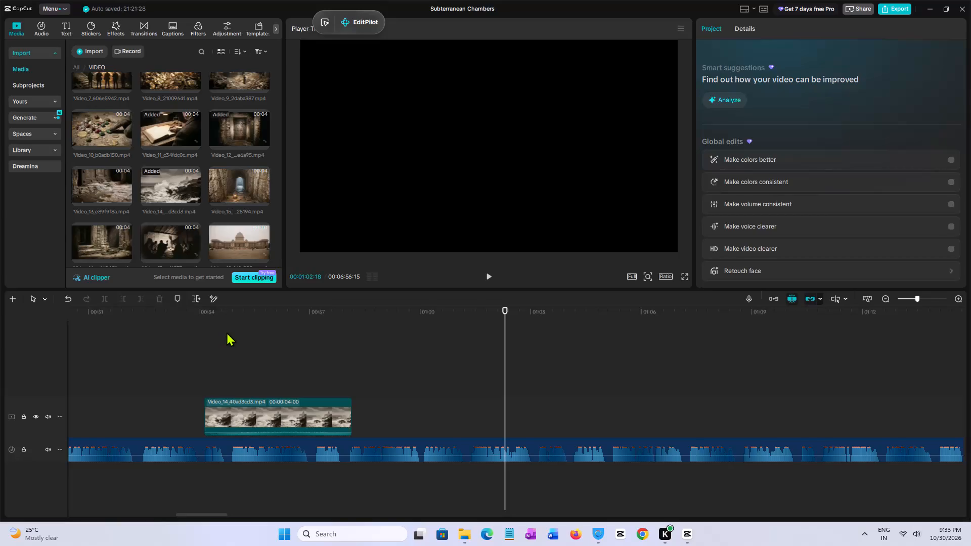
Play through the Video_14 seascape clip and place the Video_15 stone tunnel clip directly after it on the main video track.
left_click(202, 346)
key("space")
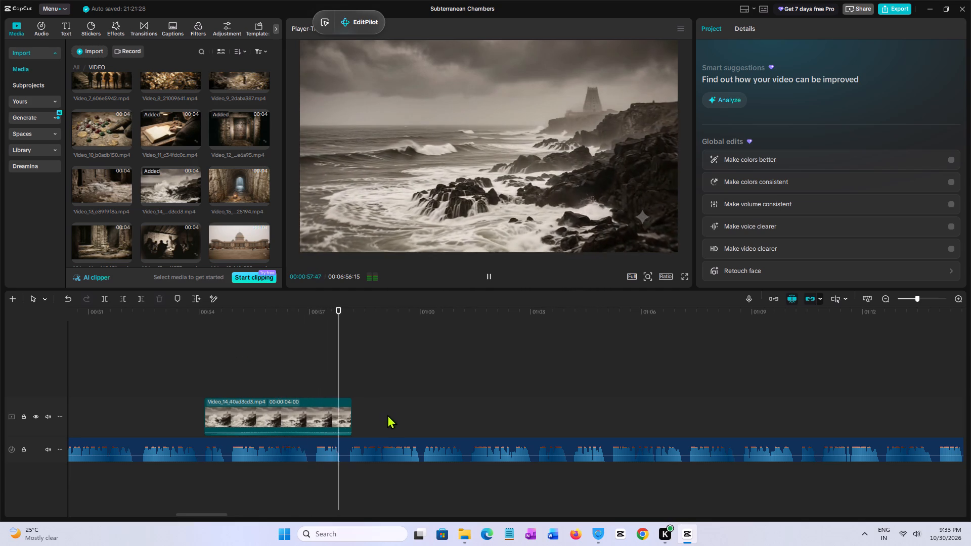
left_click(354, 379)
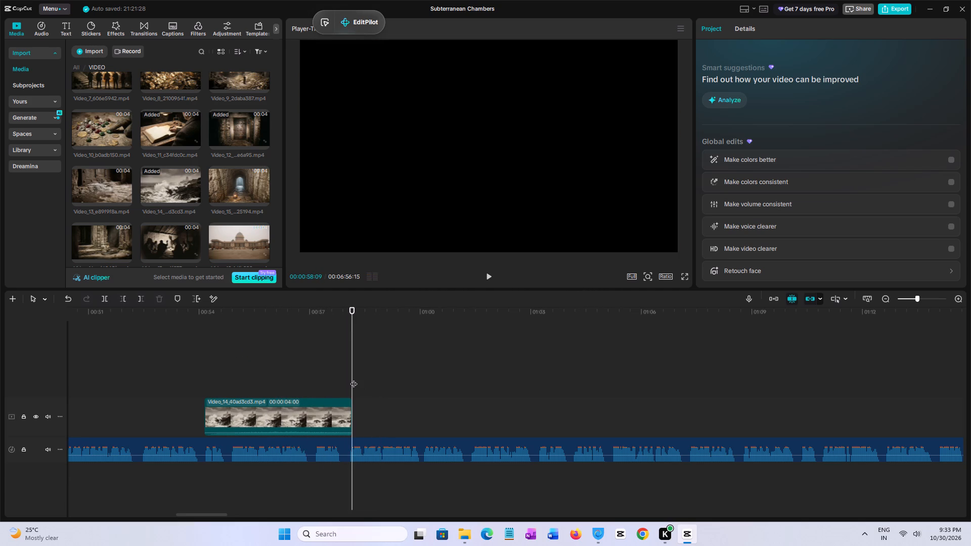
left_click(230, 192)
left_click(228, 192)
left_click_drag(228, 192, 358, 402)
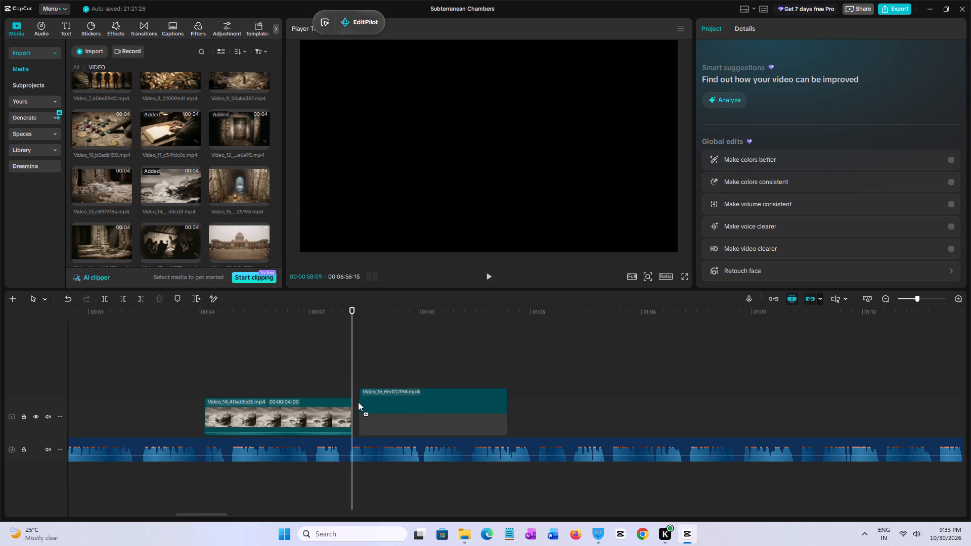
left_click_drag(358, 402, 354, 402)
Play back the Video_15 tunnel clip with the audio track to check it through to its end.
key("space")
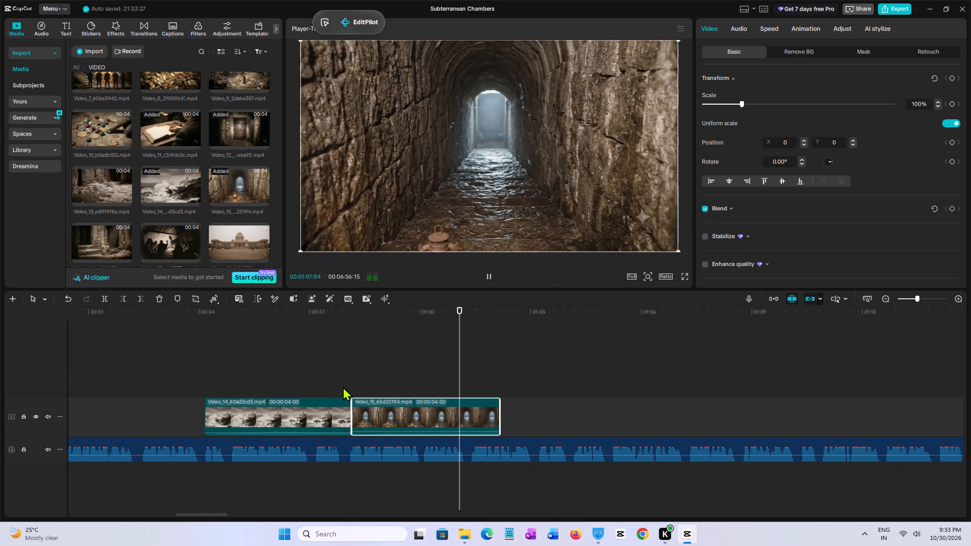
key("space")
key("space")
key("space")
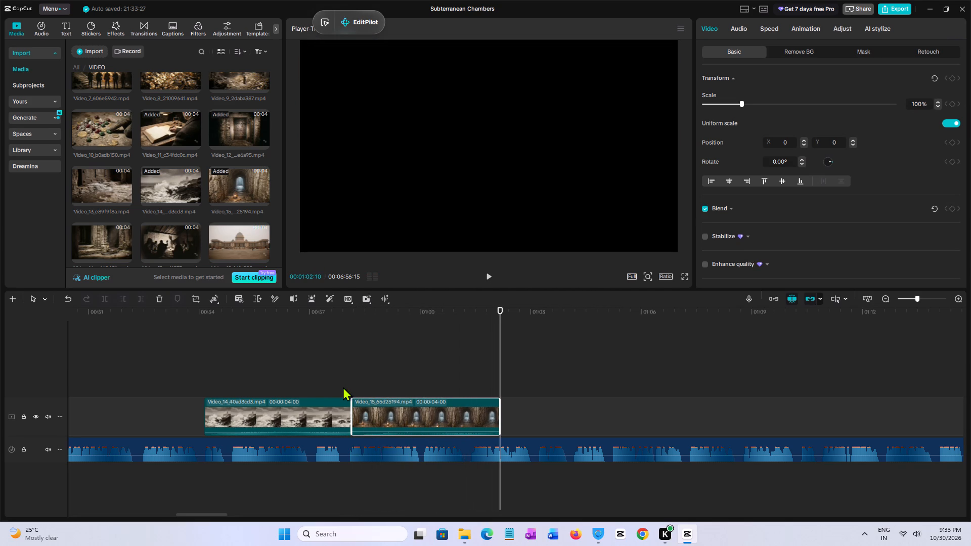
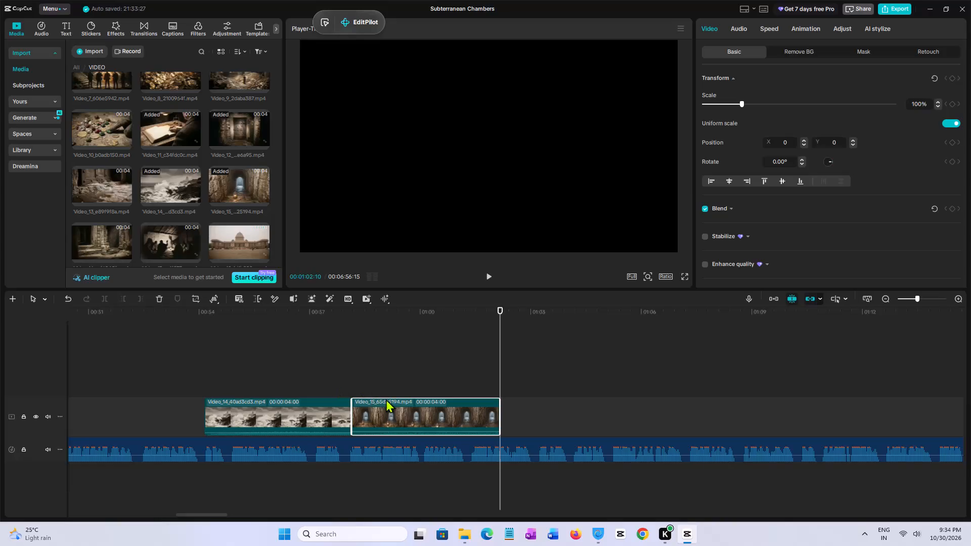
Set the project's aspect ratio to 16:9.
left_click(341, 351)
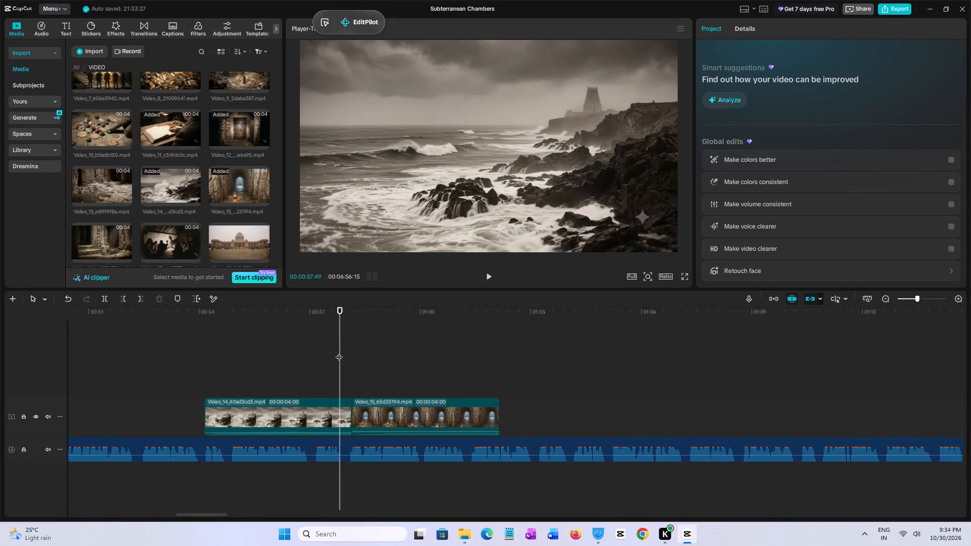
left_click(664, 277)
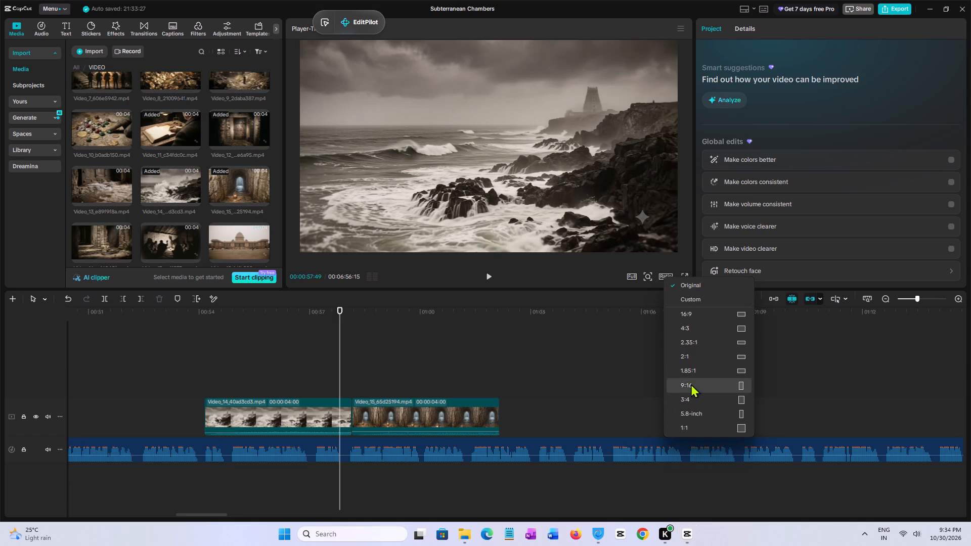
left_click(688, 310)
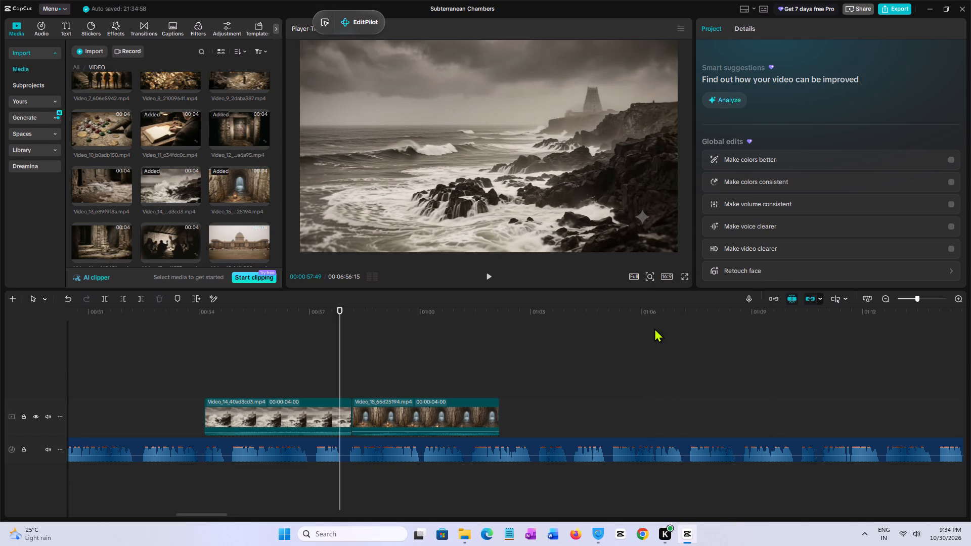
Play from the start of Video_15 and place the Video_16 temple cobra clip on the main video track at 00:01:03:15.
key("space")
left_click(357, 369)
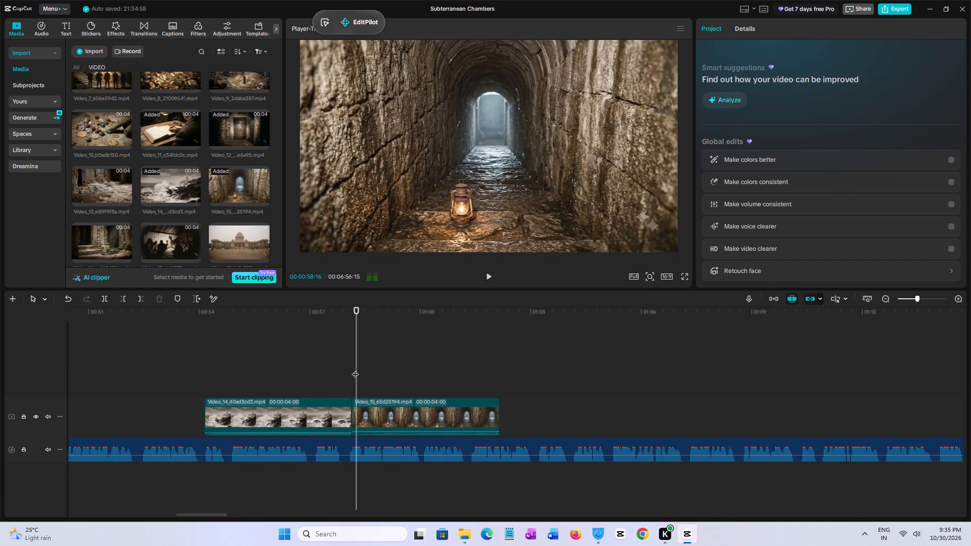
key("space")
left_click(354, 369)
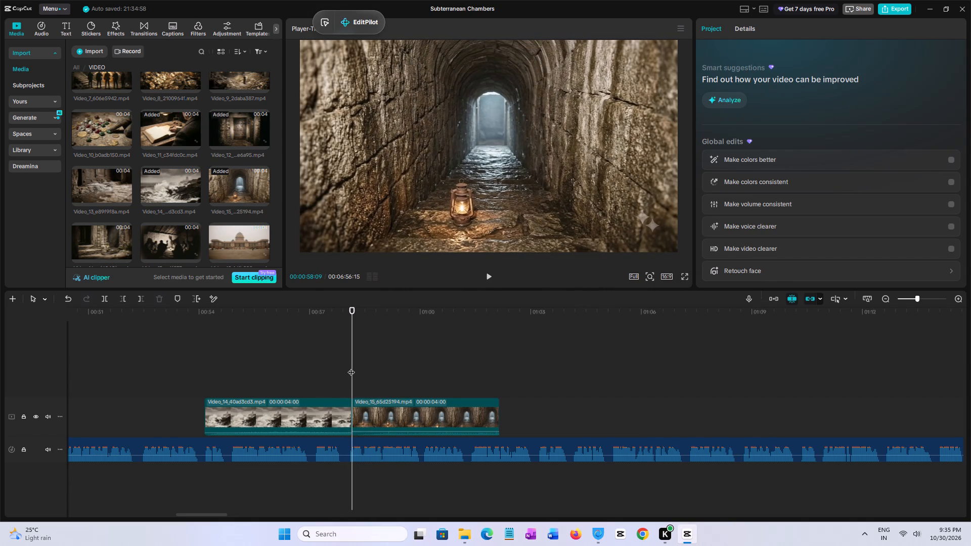
key("space")
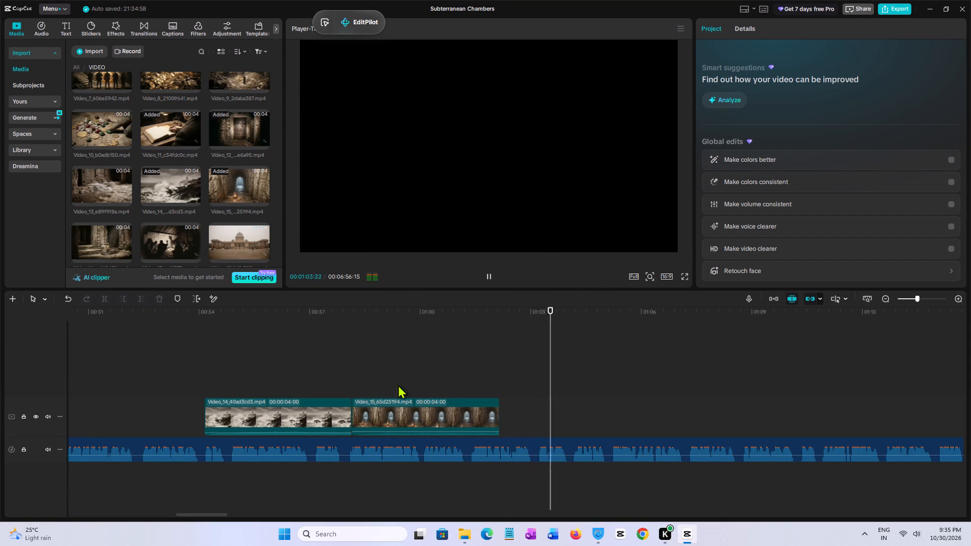
left_click(536, 399)
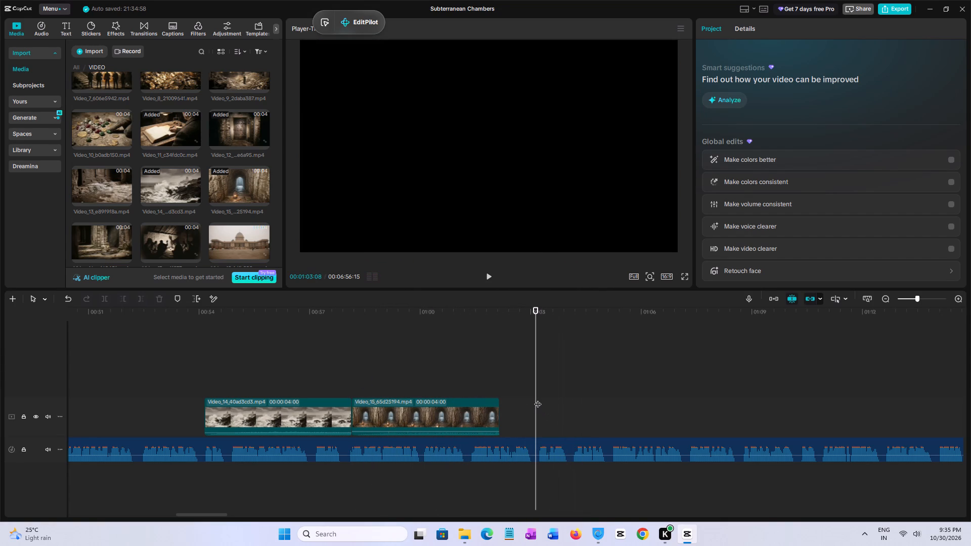
left_click(540, 398)
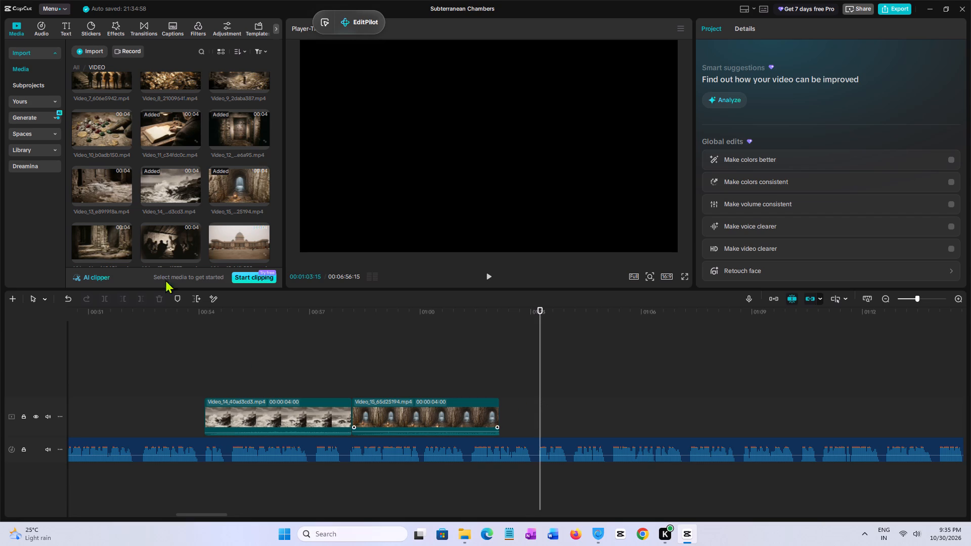
scroll(122, 162, "down", 1)
scroll(169, 154, "down", 1)
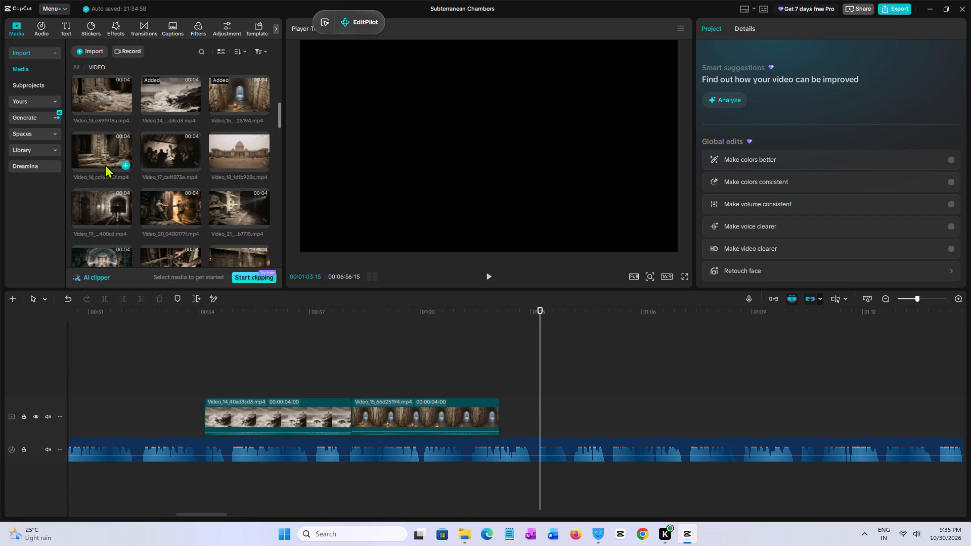
left_click(101, 158)
left_click_drag(100, 155, 537, 409)
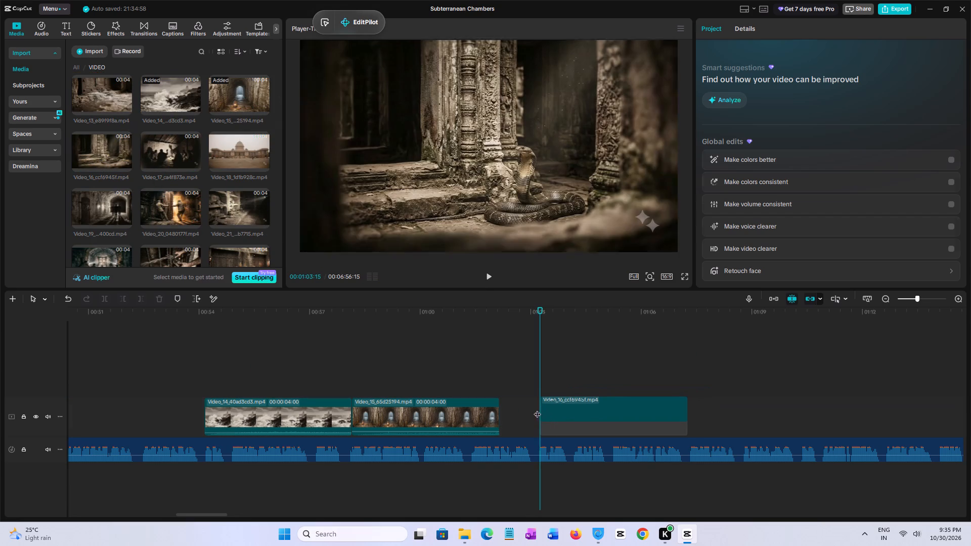
Play back the Video_16 clip against the audio and preview the Video_17 candlelit gathering clip to judge where the scene should change.
key("space")
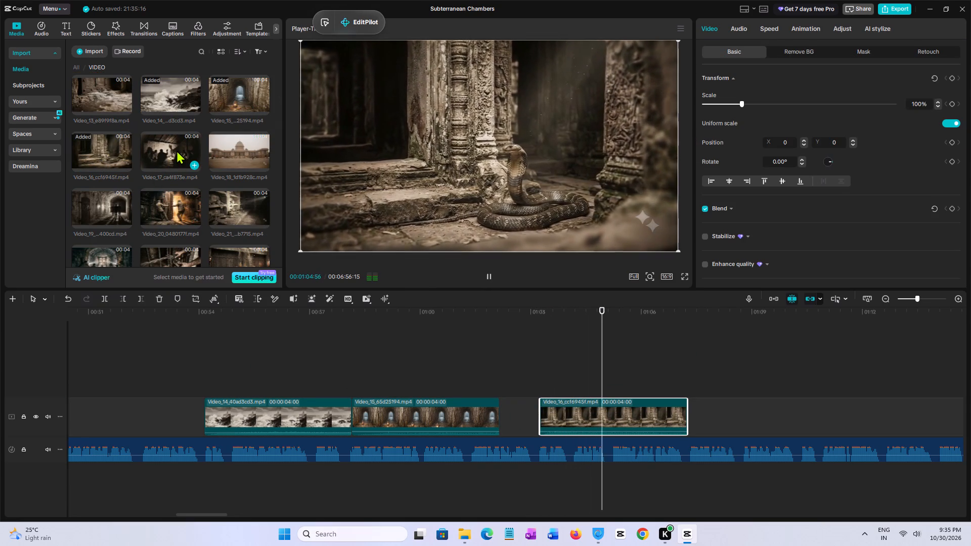
key("space")
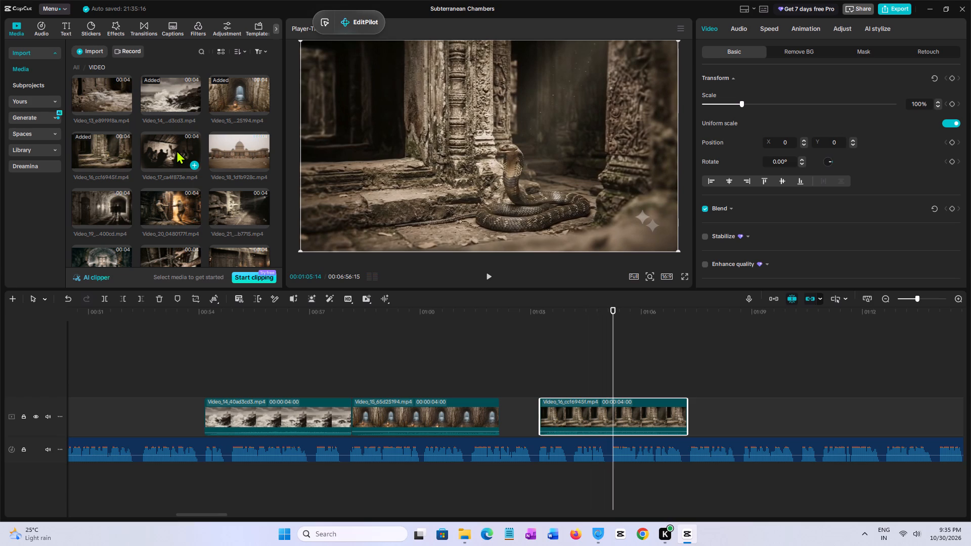
key("space")
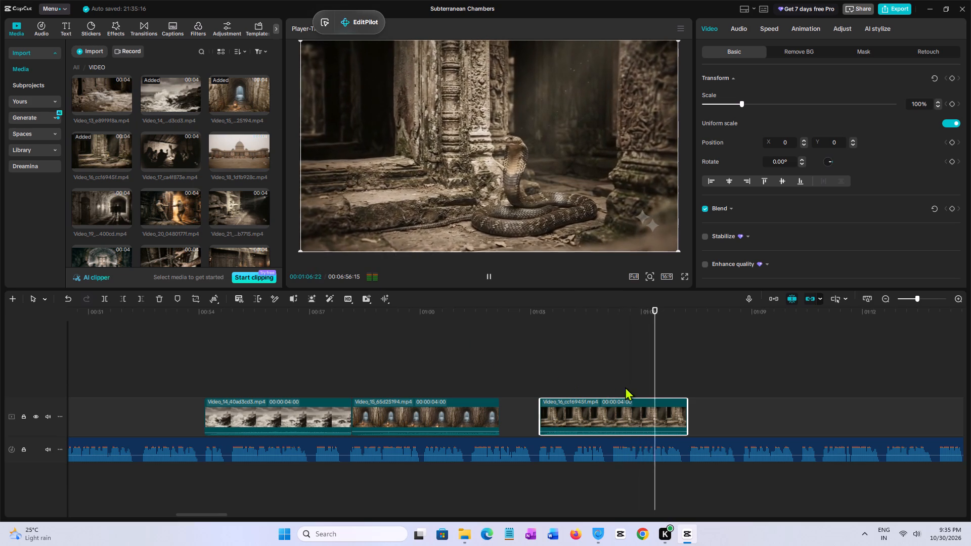
left_click(534, 373)
key("space")
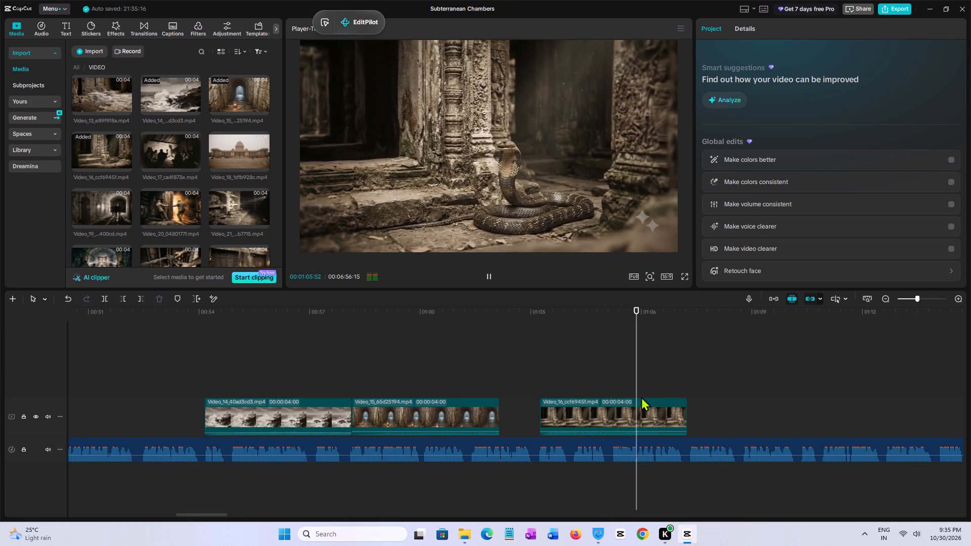
key("space")
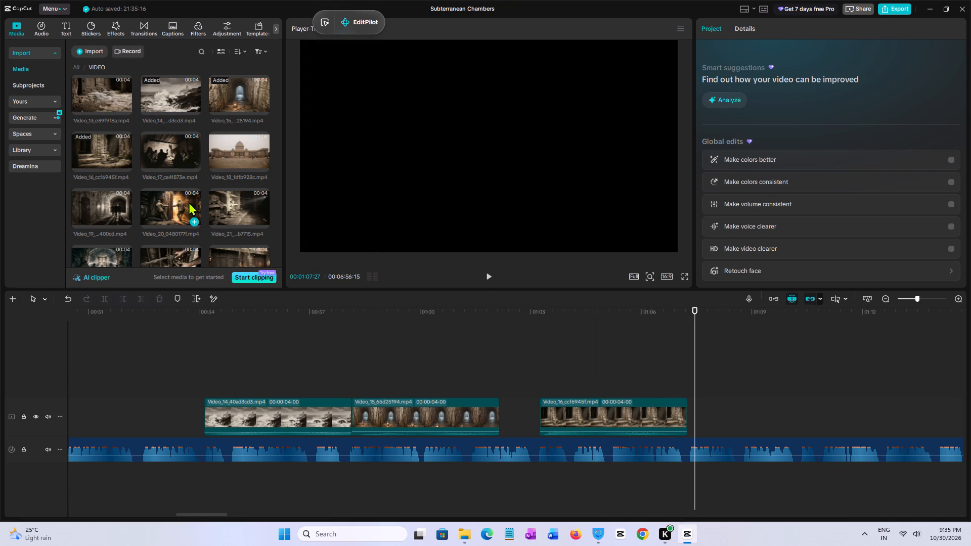
left_click(169, 147)
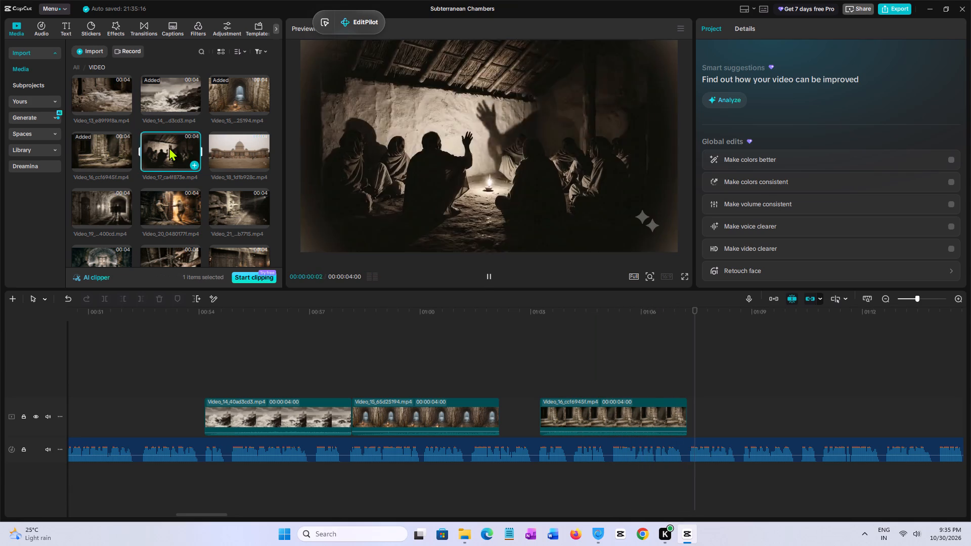
left_click(540, 387)
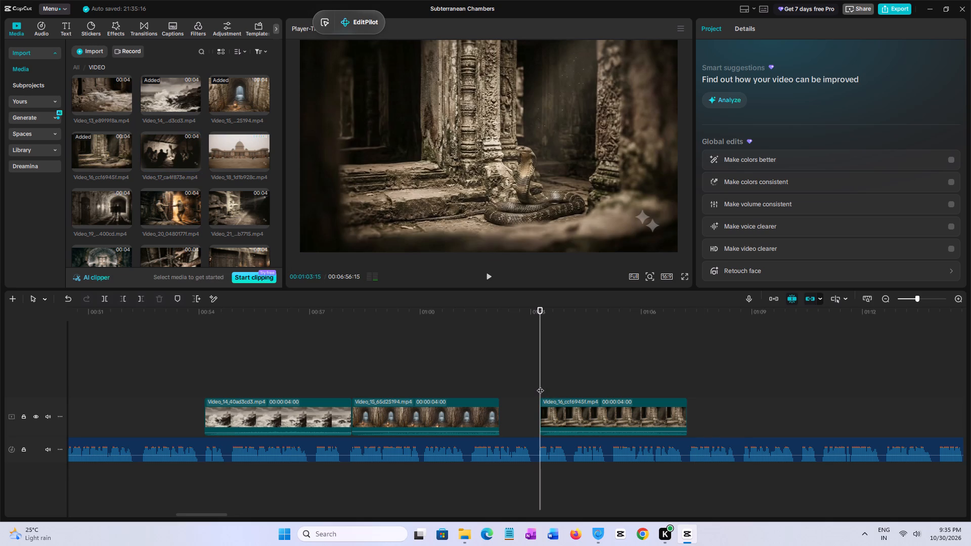
left_click(539, 380)
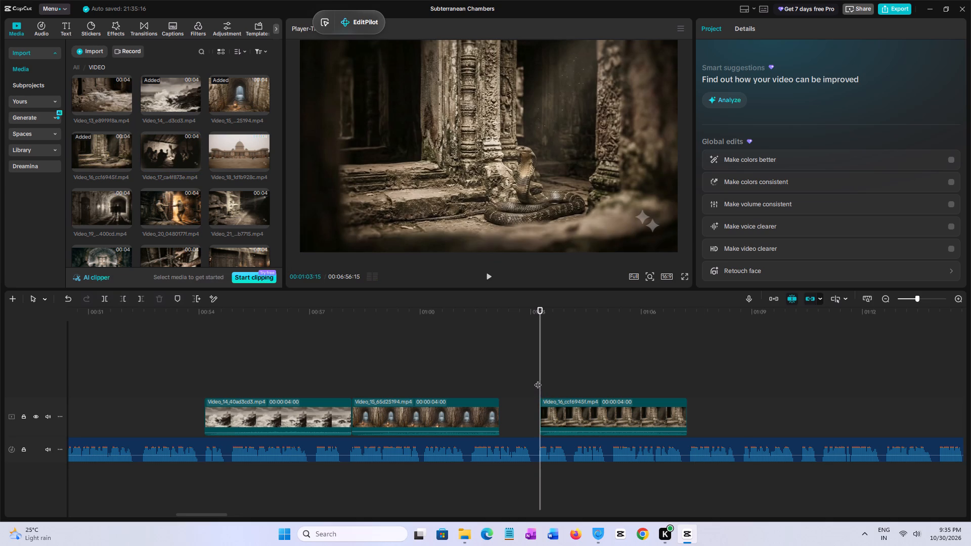
key("space")
left_click(538, 379)
key("space")
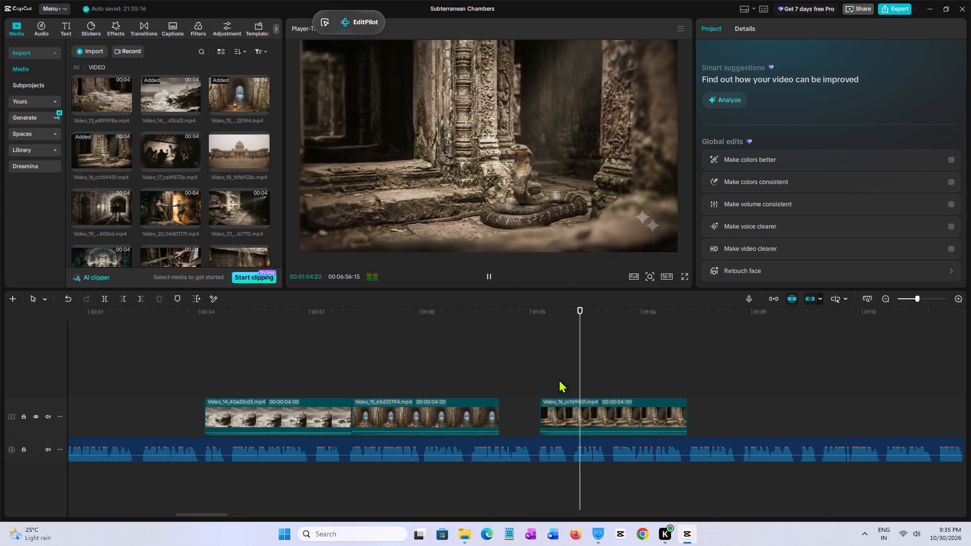
Trim the end of the Video_16 clip at 00:01:05:14.
left_click(620, 384)
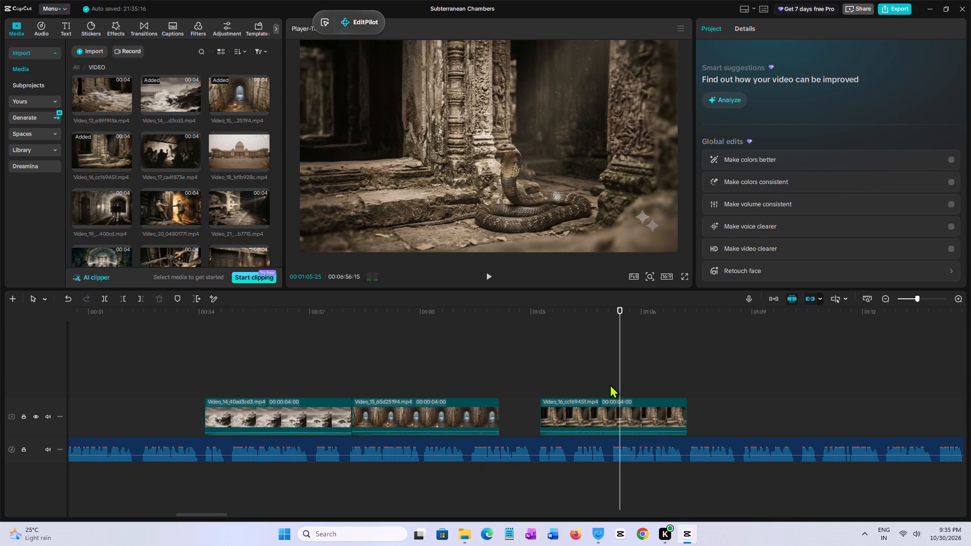
left_click(608, 380)
left_click(619, 379)
left_click(610, 379)
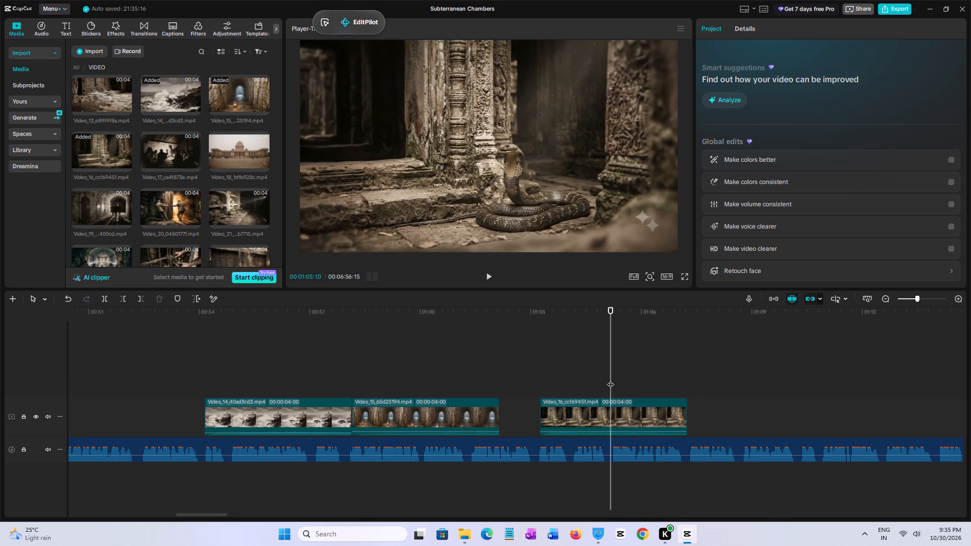
left_click(614, 387)
left_click(632, 420)
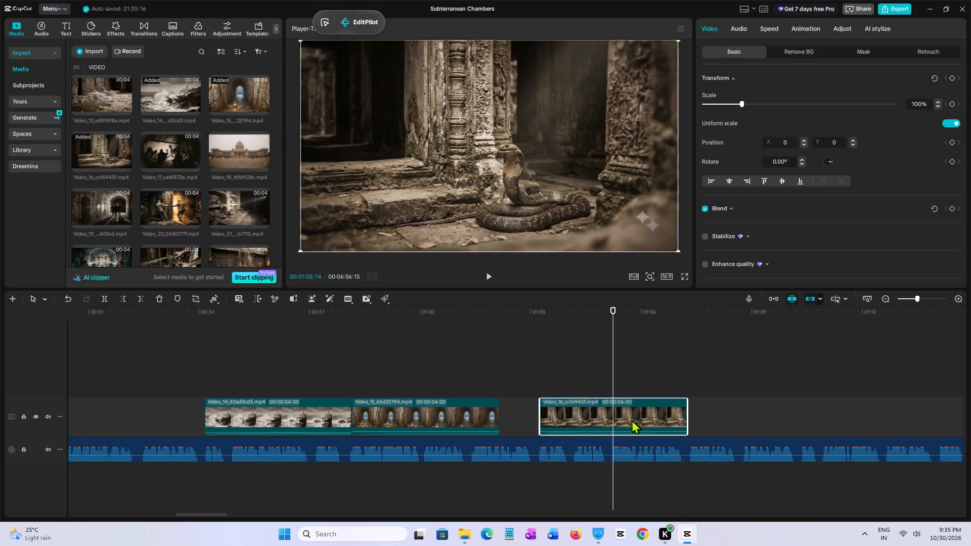
key("w")
Place the Video_17 candlelit gathering clip directly after the trimmed Video_16 clip on the main video track.
left_click(162, 157)
left_click_drag(160, 155, 439, 324)
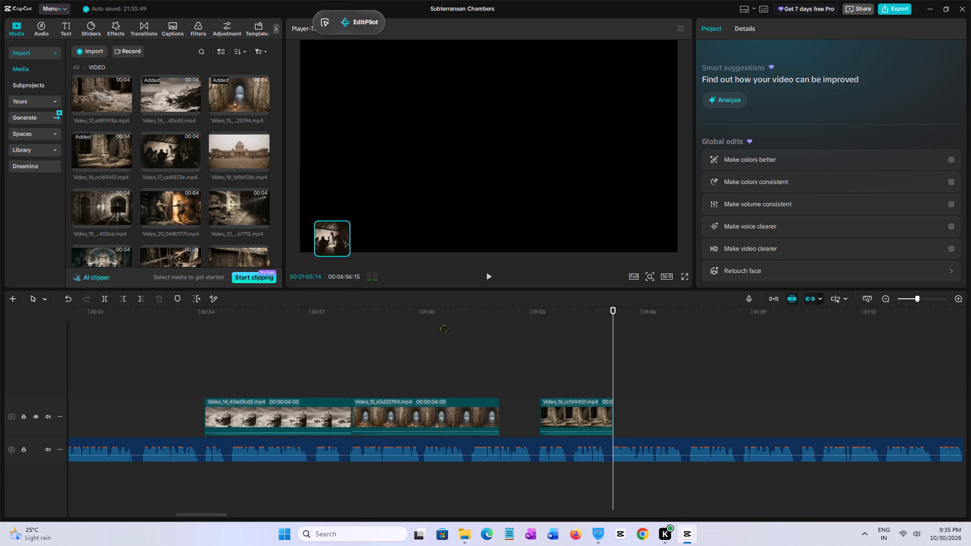
left_click_drag(439, 324, 615, 417)
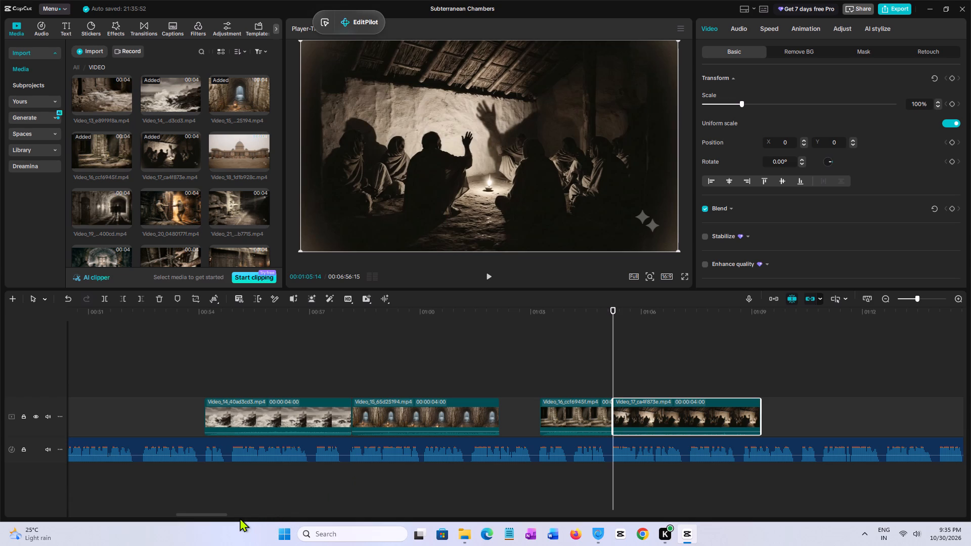
Play through the Video_17 clip and the audio after it, and place the Video_18 domed building clip at 00:01:14:04 on the main track.
left_click_drag(202, 515, 223, 515)
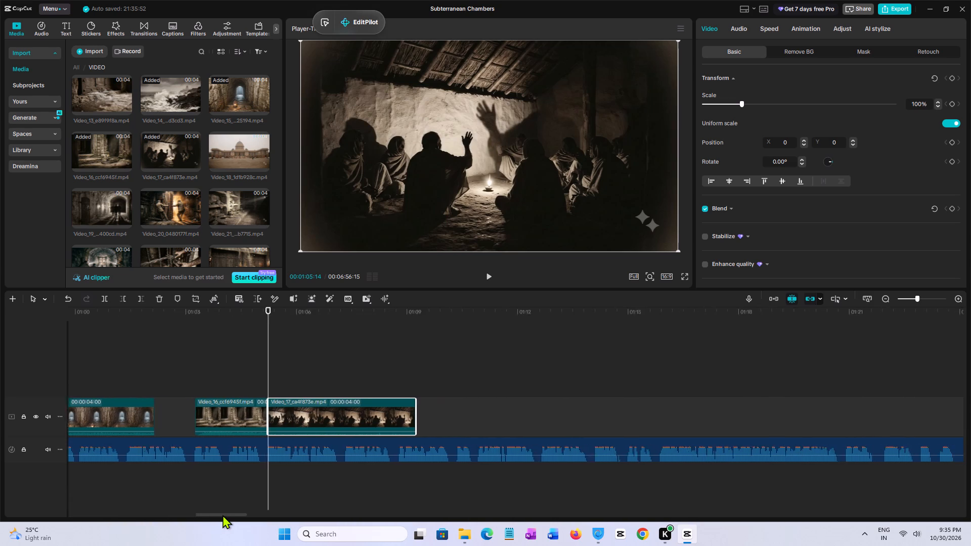
left_click_drag(223, 515, 230, 515)
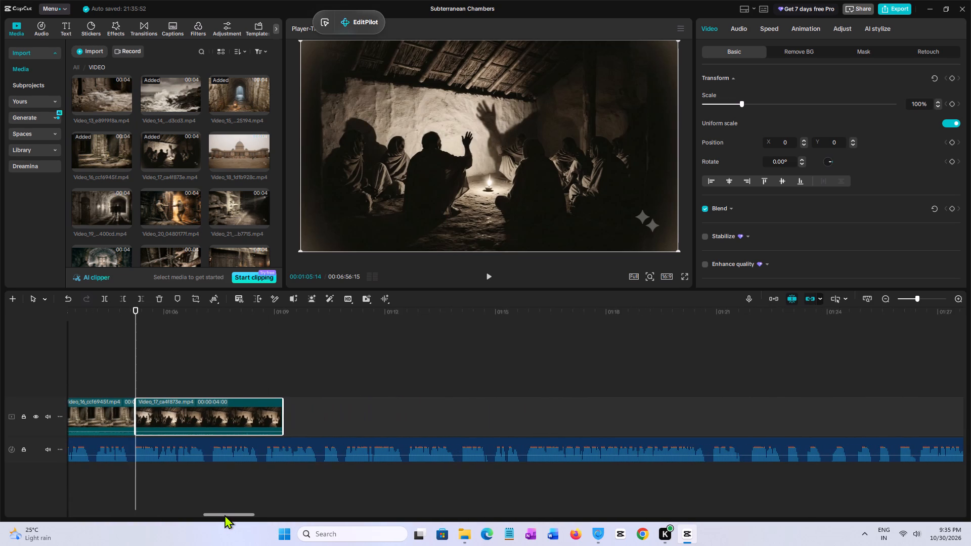
key("space")
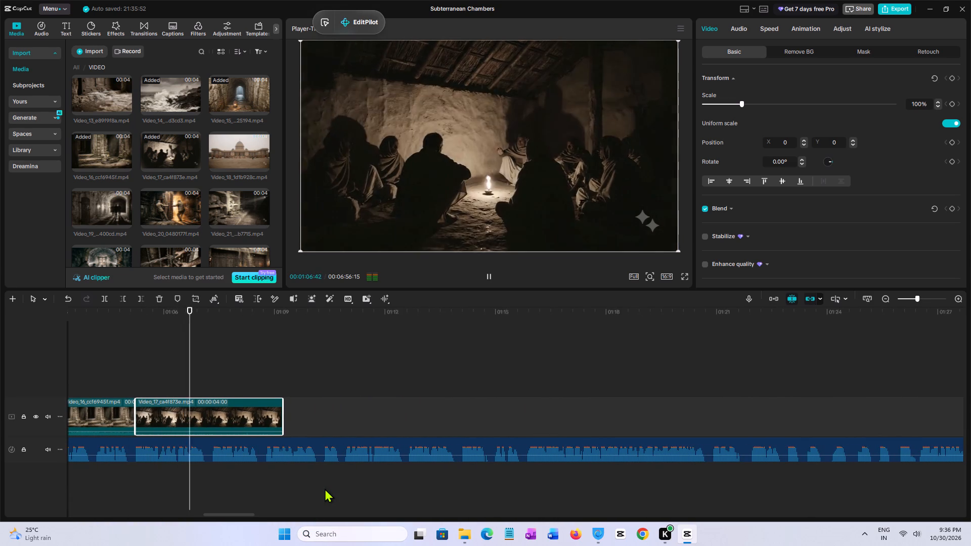
left_click(125, 361)
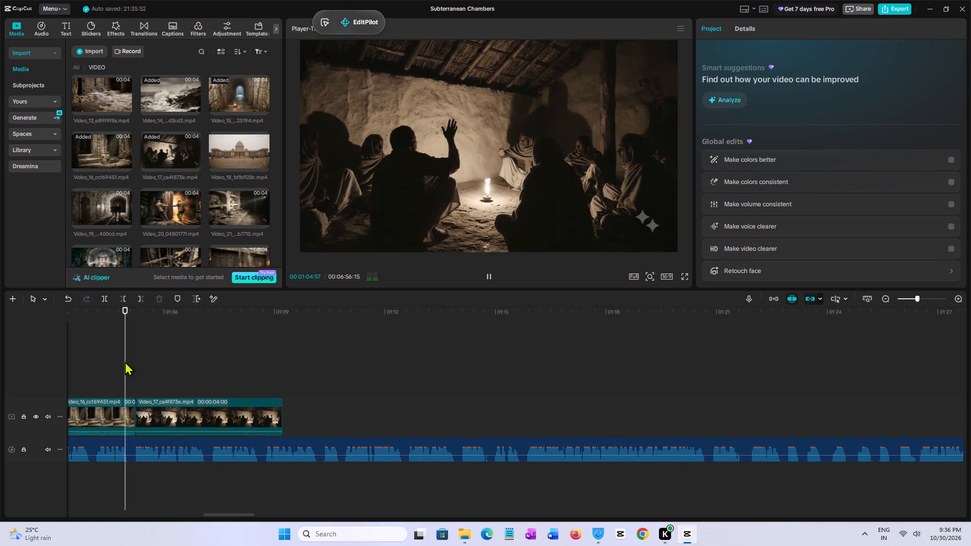
key("space")
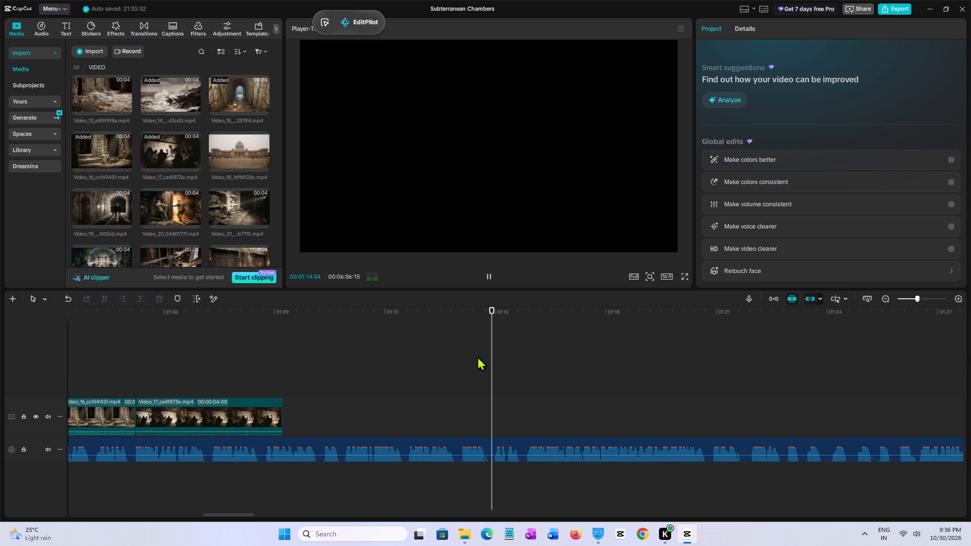
left_click(461, 359)
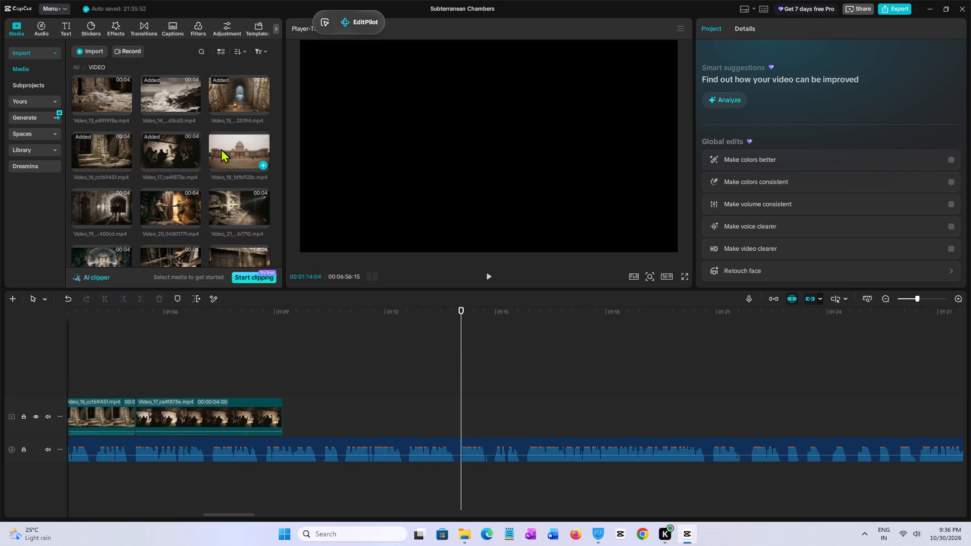
left_click(229, 147)
left_click_drag(229, 147, 462, 433)
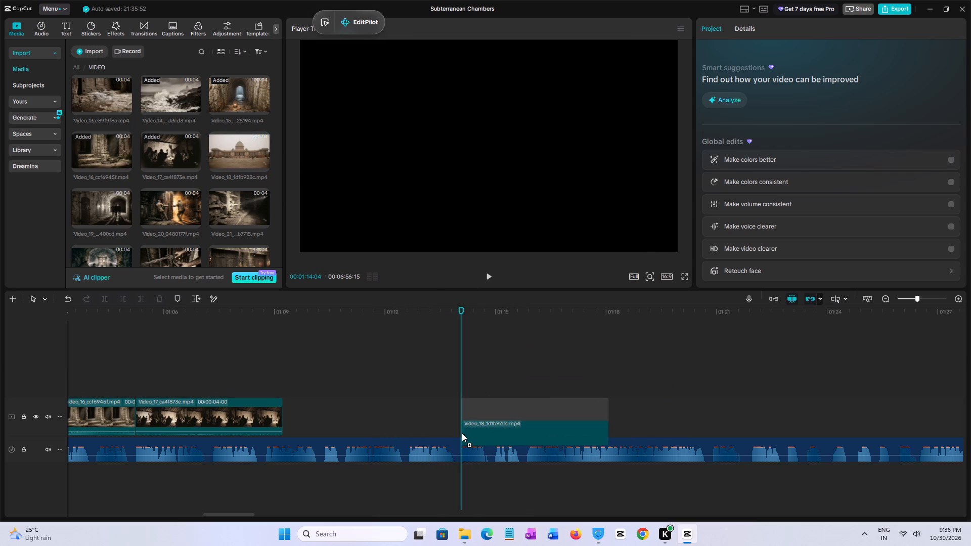
left_click_drag(462, 433, 462, 432)
Play through the Video_18 clip and the audio after it, and place the Video_19 tunnel clip on the main track just past 00:01:21:27.
key("space")
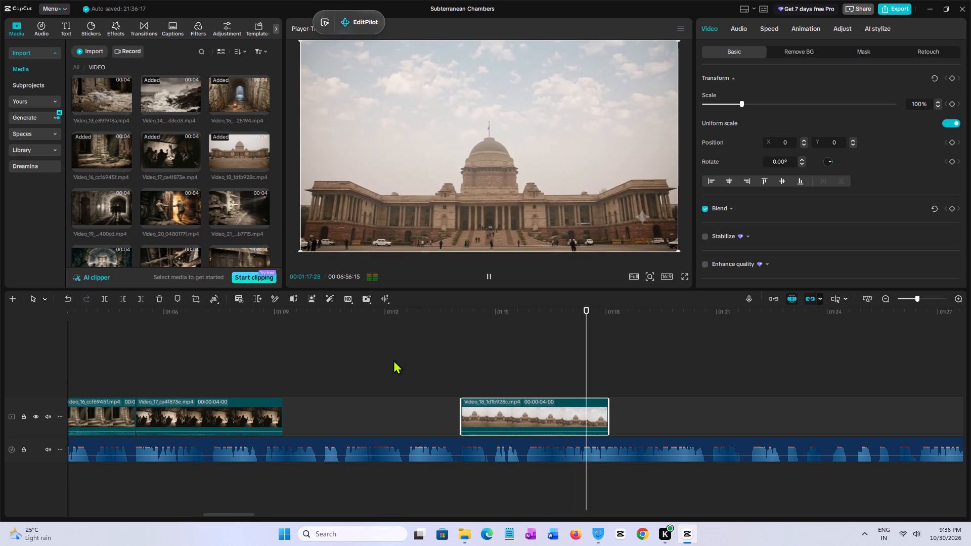
key("space")
key("space")
key("space")
key("space")
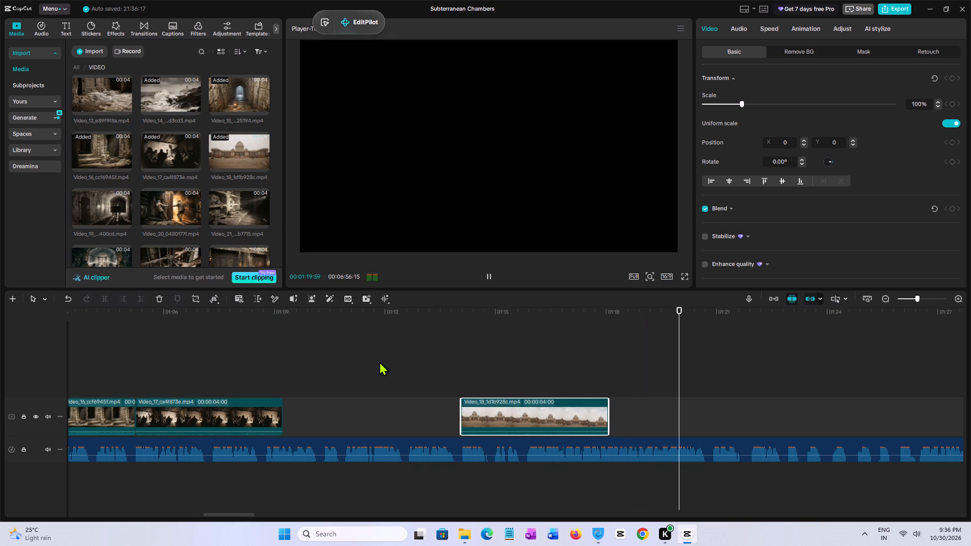
key("space")
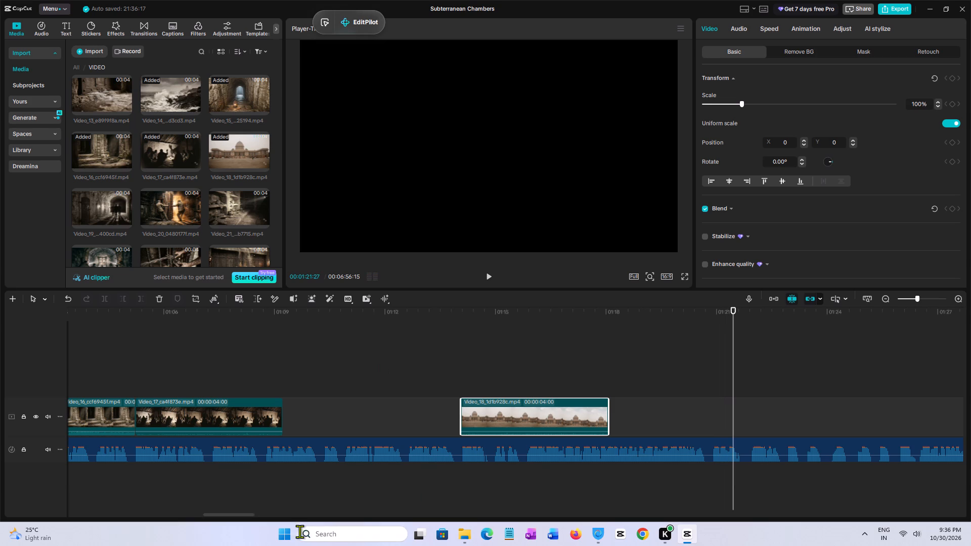
left_click(94, 205)
left_click_drag(94, 205, 750, 417)
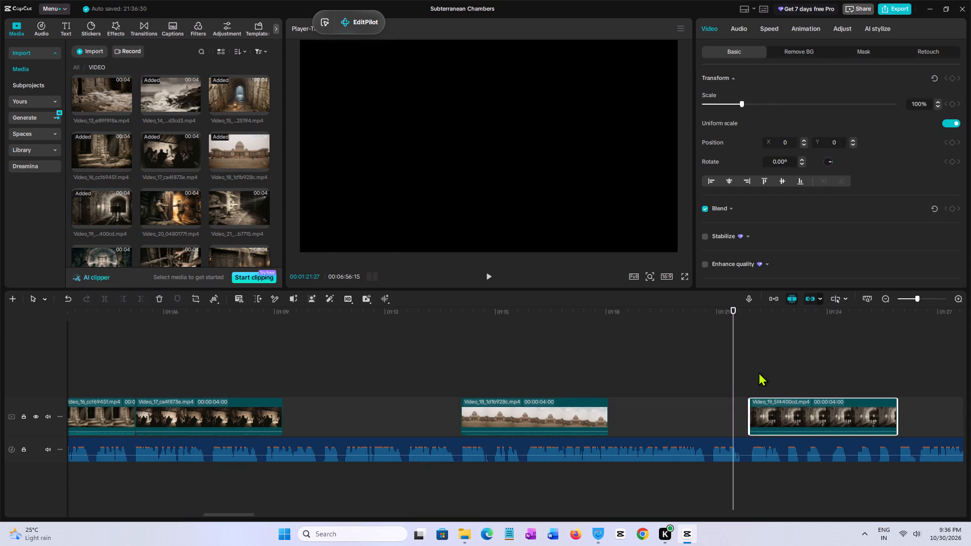
Locate the audio phrase start at 00:01:20:53 and shift the Video_19 clip so it begins there.
left_click(759, 372)
key("space")
left_click(745, 371)
key("space")
left_click(712, 380)
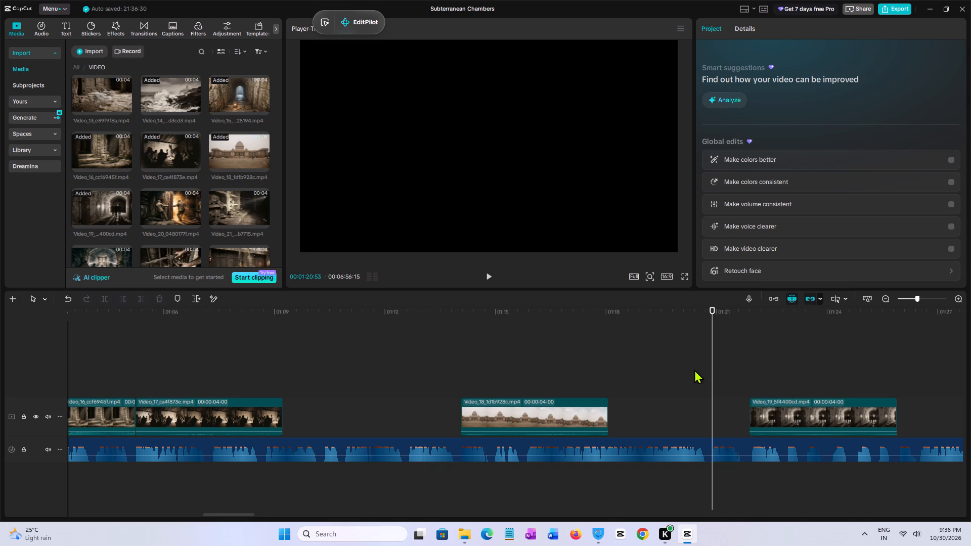
left_click_drag(814, 416, 765, 417)
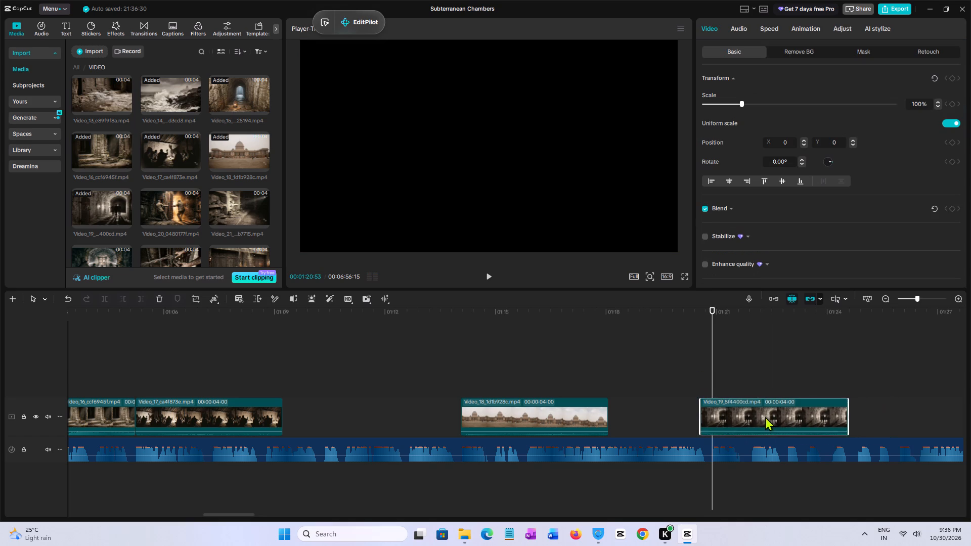
left_click_drag(765, 417, 780, 417)
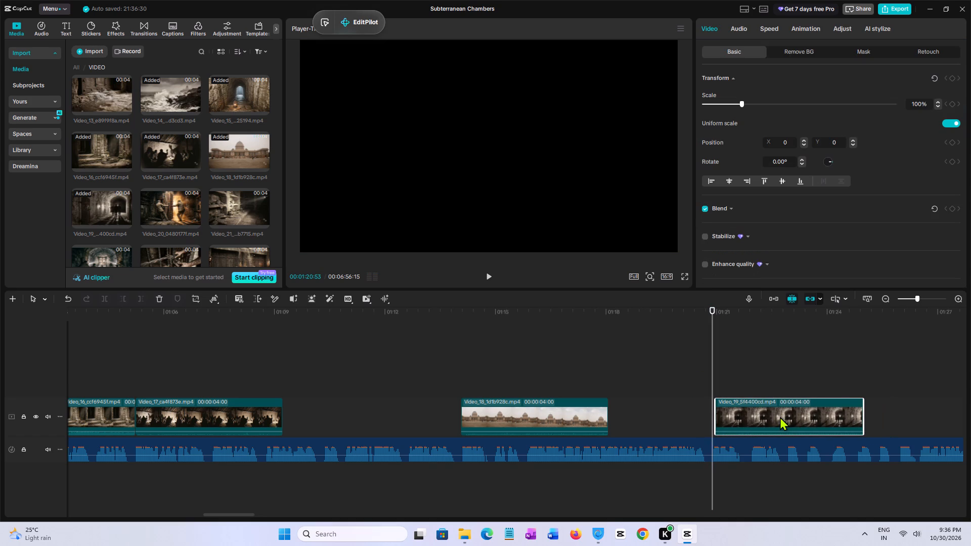
left_click_drag(780, 417, 777, 417)
Play back the Video_19 clip and the audio following it to judge where the next scene should start.
key("space")
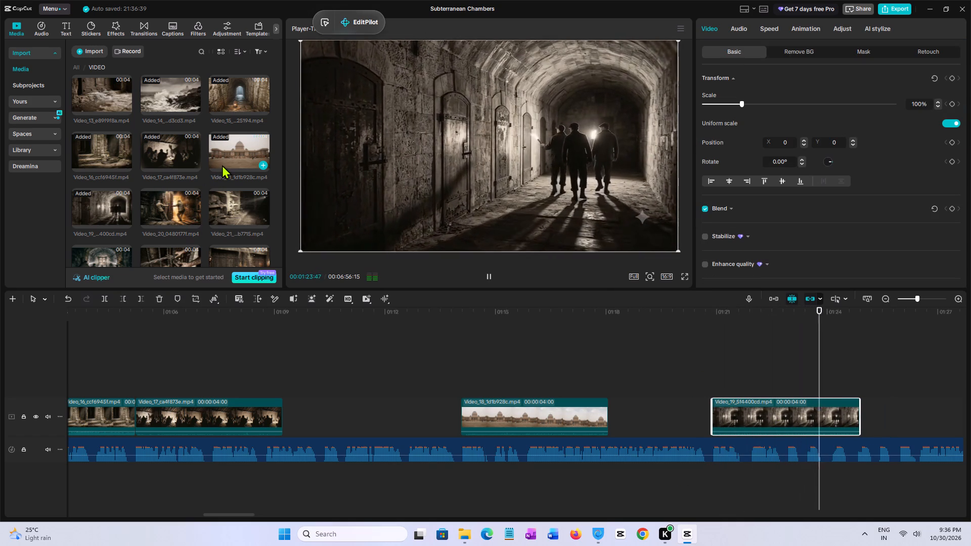
scroll(223, 157, "down", 1)
key("space")
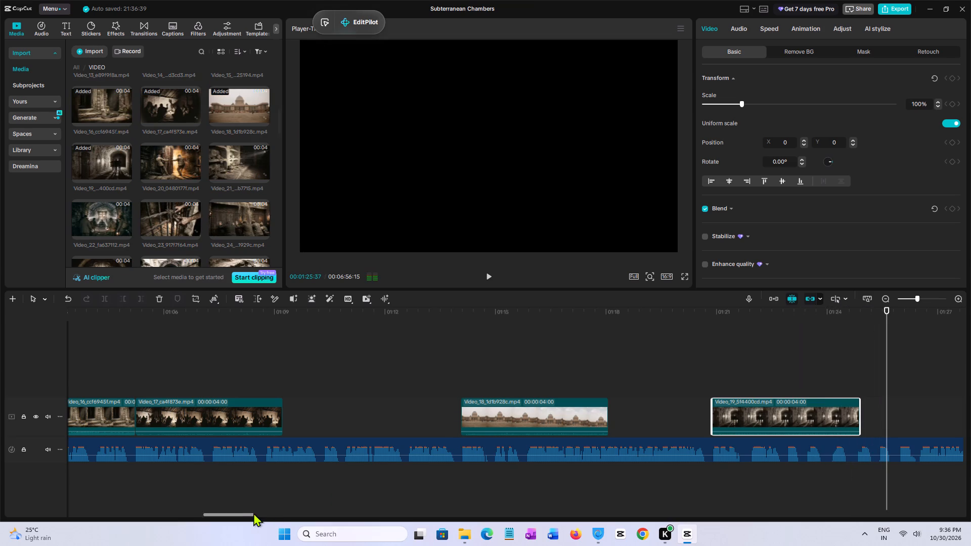
left_click_drag(218, 506, 283, 505)
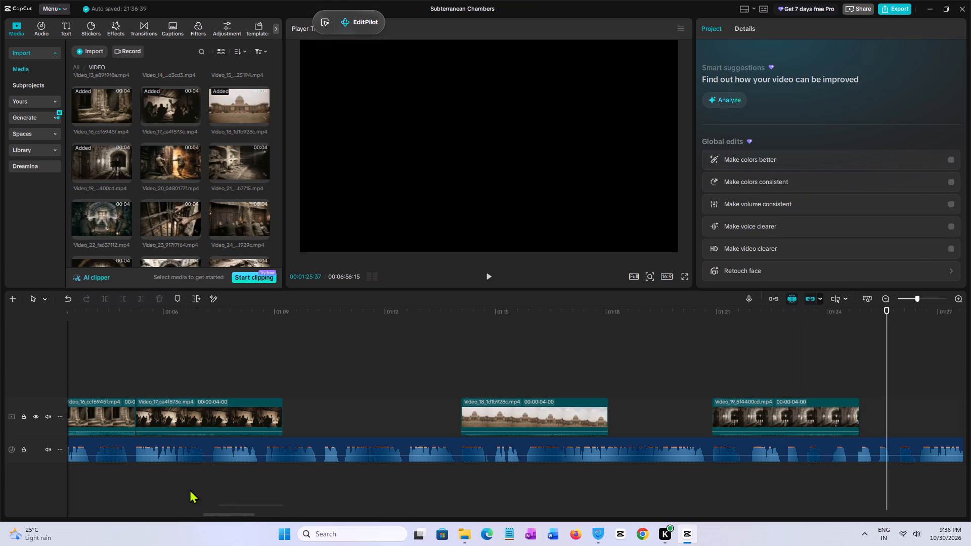
left_click_drag(225, 526, 252, 526)
left_click_drag(252, 526, 259, 526)
left_click_drag(212, 515, 219, 515)
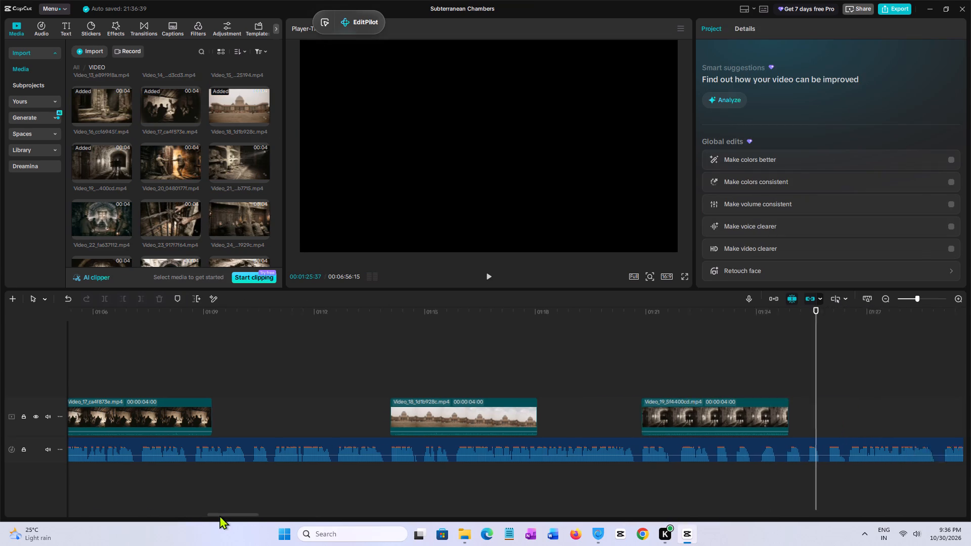
left_click_drag(219, 515, 257, 515)
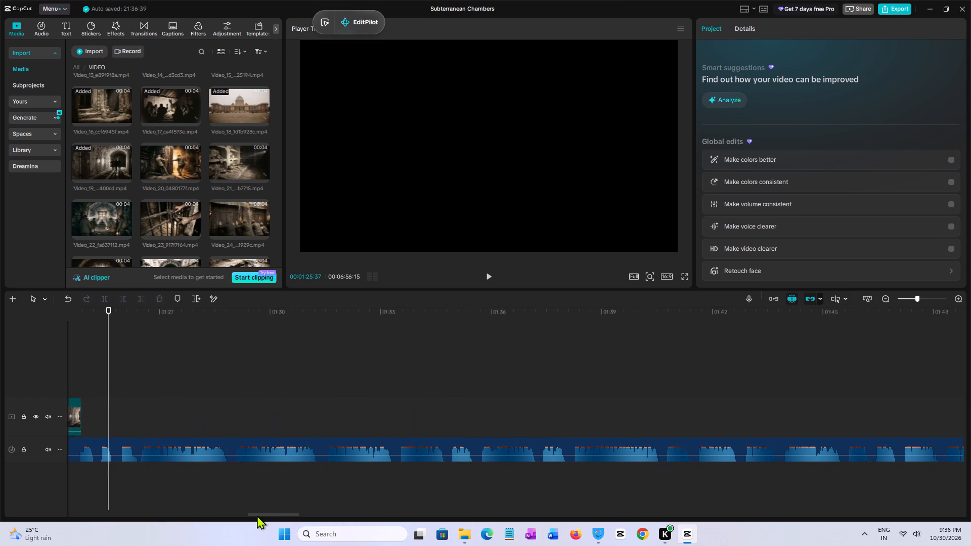
left_click_drag(257, 515, 252, 516)
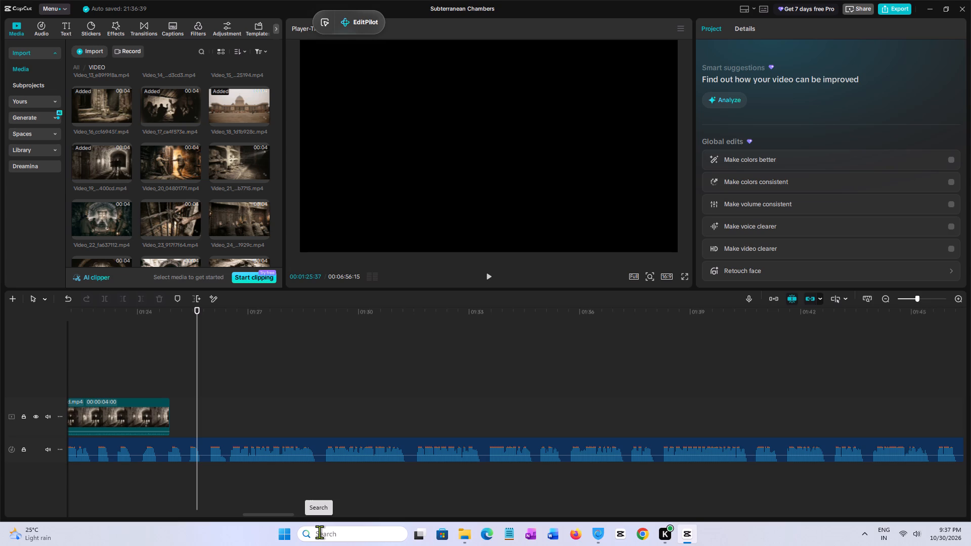
left_click(156, 365)
key("space")
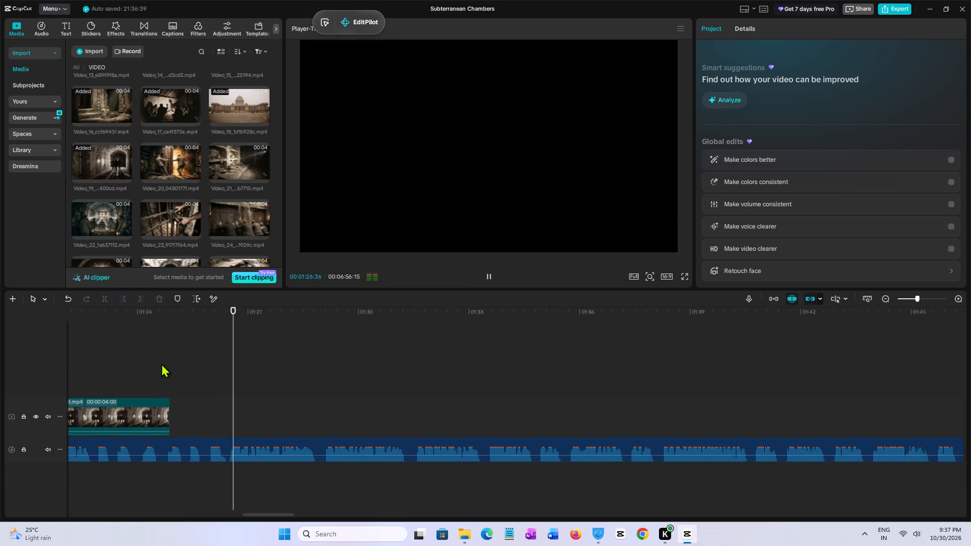
key("space")
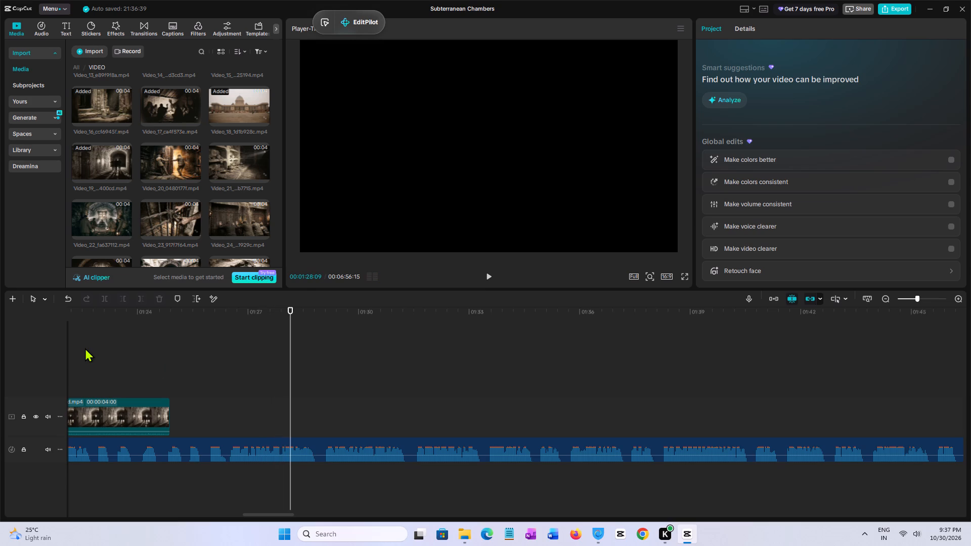
left_click_drag(82, 351, 112, 353)
left_click(156, 367)
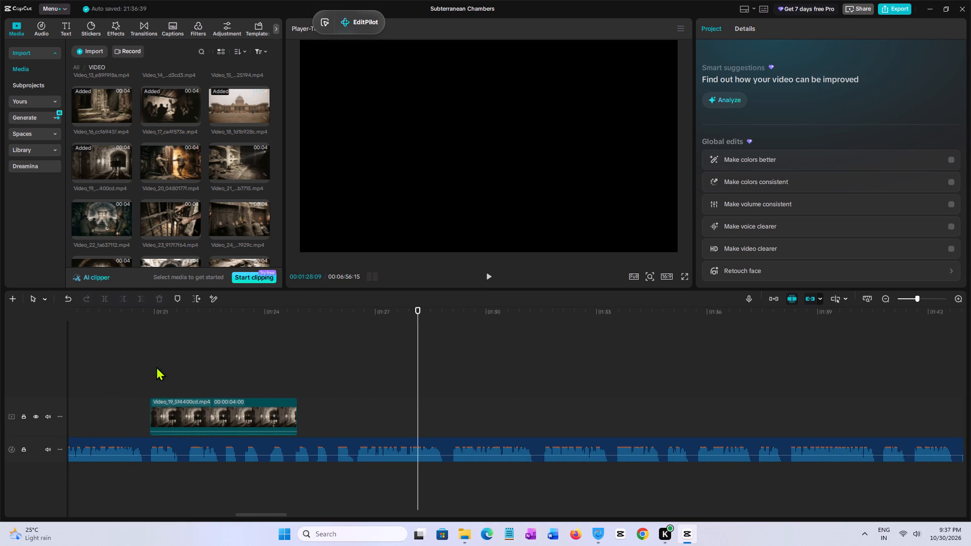
left_click(152, 367)
key("space")
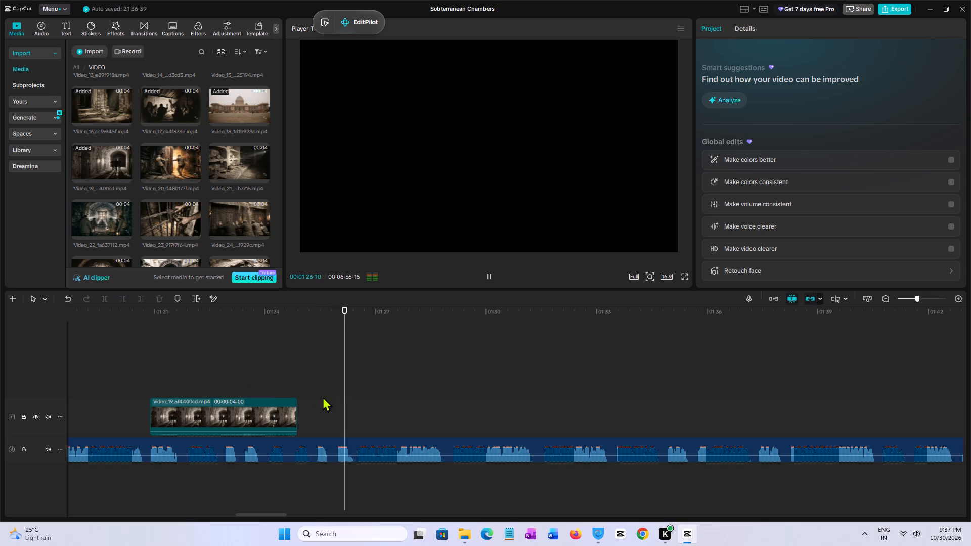
Place the Video_20 clip of two men at the iron door at 00:01:26:33 on the main track.
left_click(360, 399)
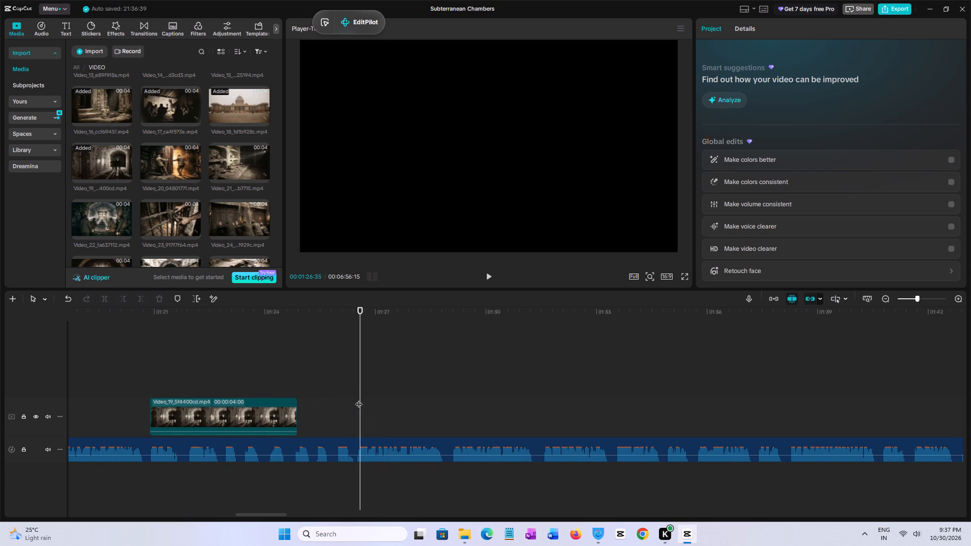
left_click(359, 399)
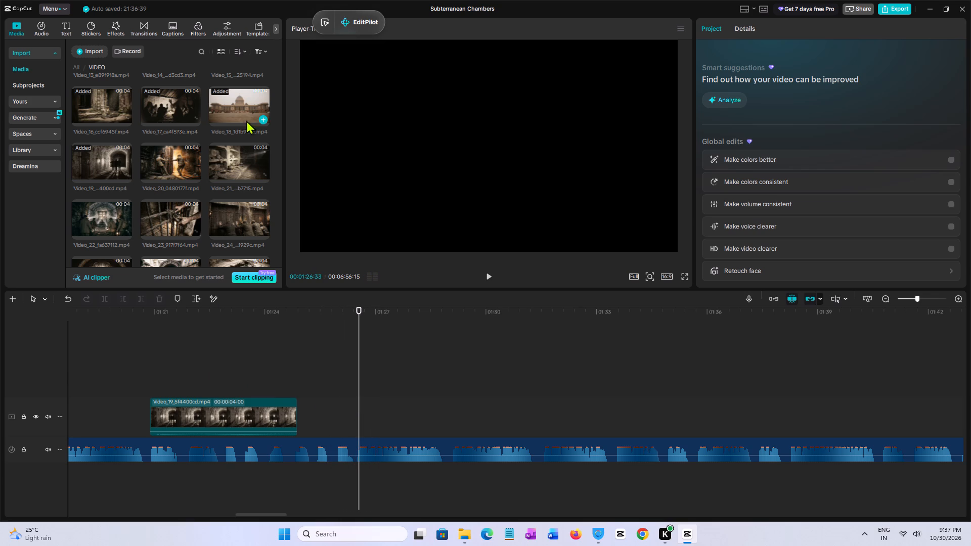
left_click(226, 167)
left_click(175, 165)
left_click_drag(174, 164, 175, 164)
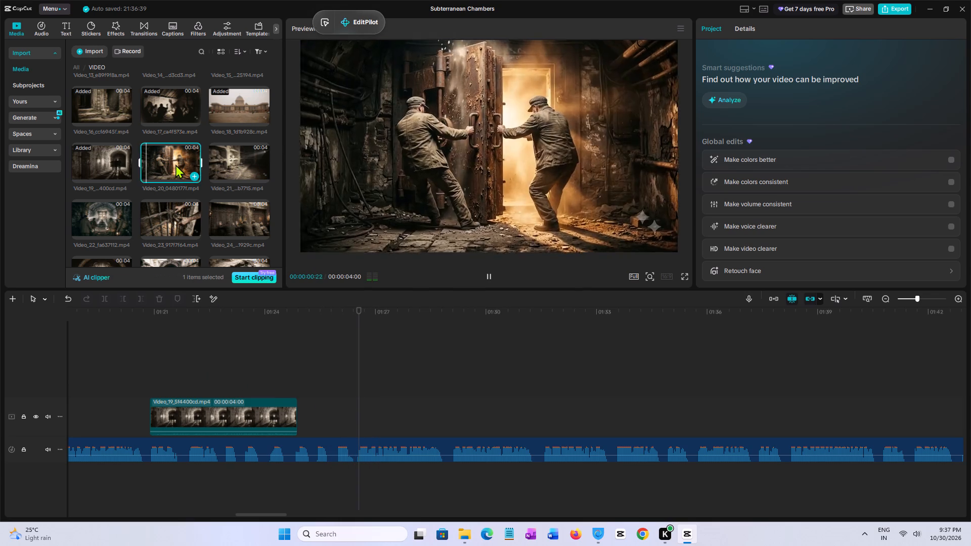
left_click_drag(175, 164, 361, 412)
Play back the Video_20 clip against the audio and trim its end at 00:01:29:08.
key("space")
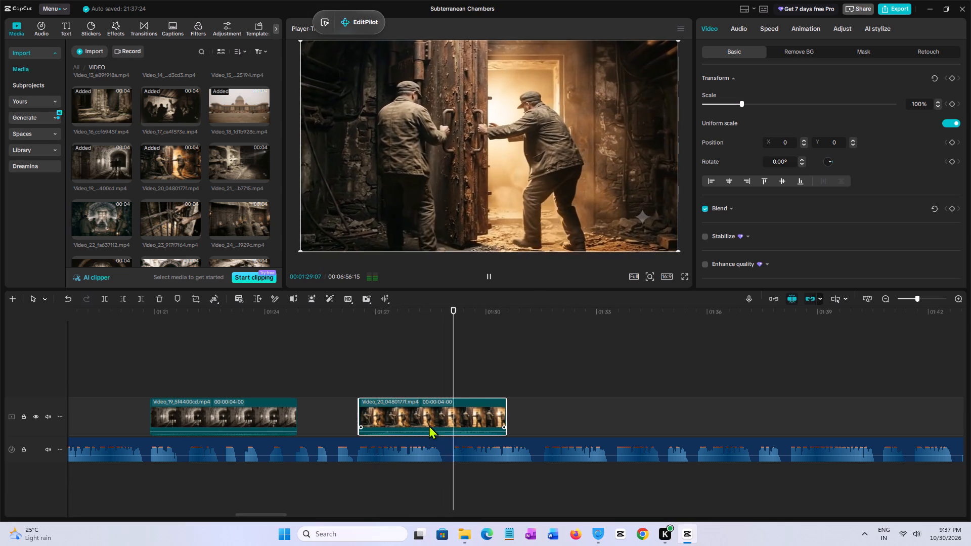
key("space")
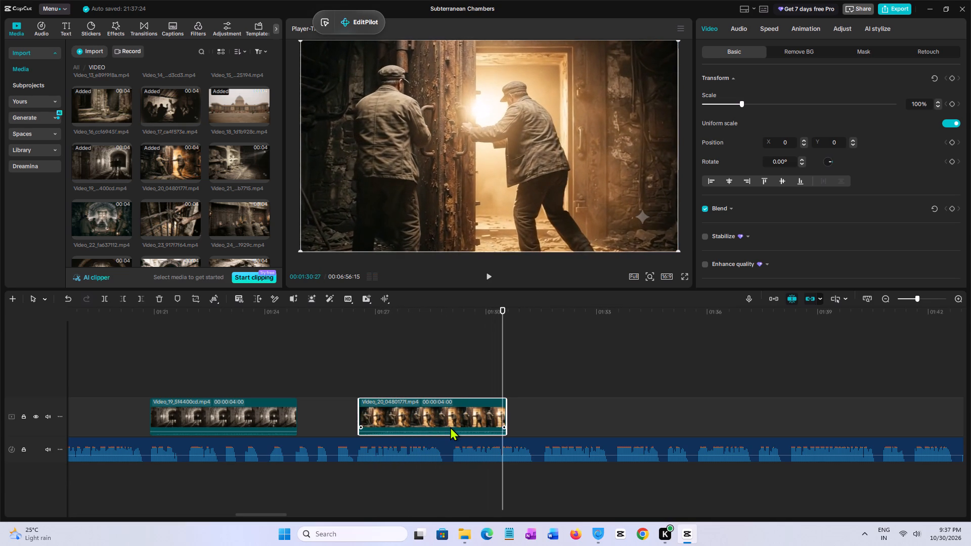
left_click(358, 357)
key("space")
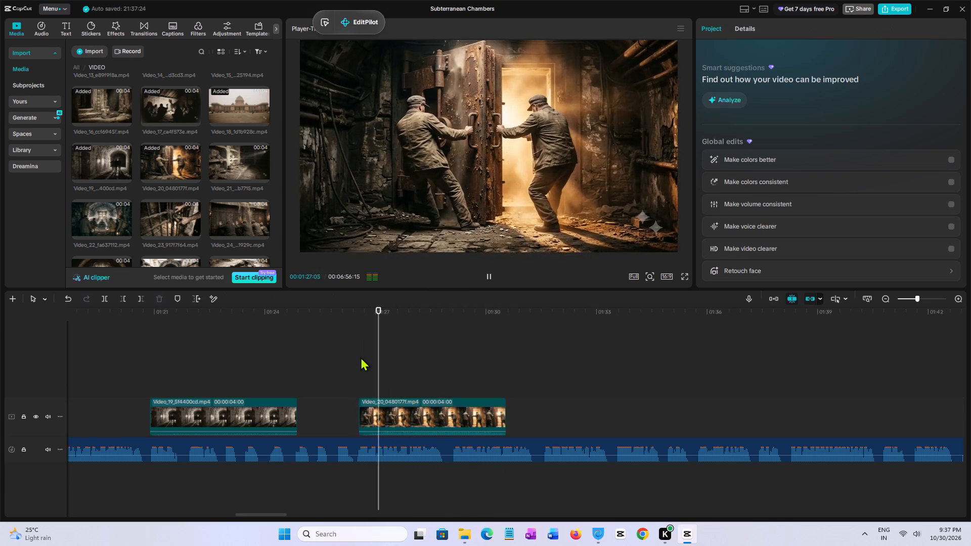
left_click(376, 363)
left_click(354, 358)
key("space")
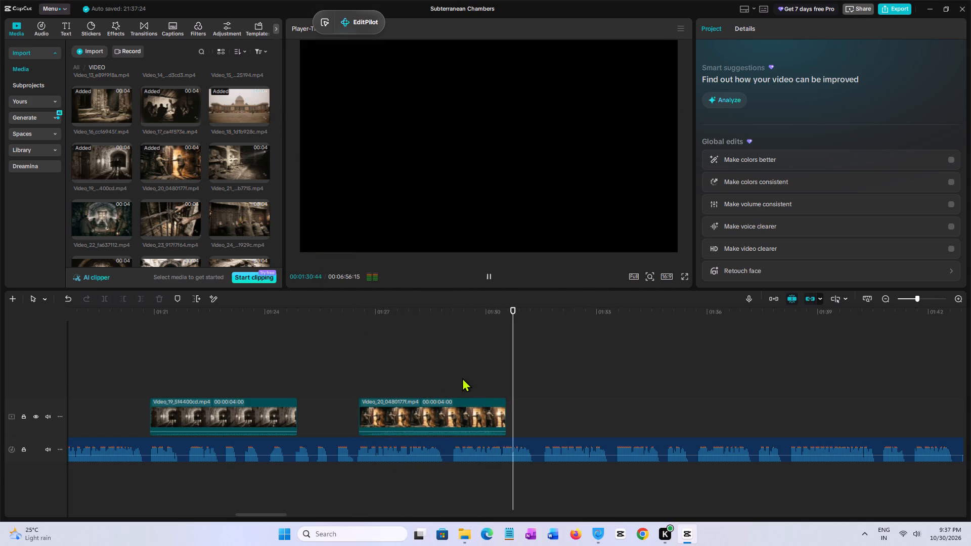
left_click(457, 378)
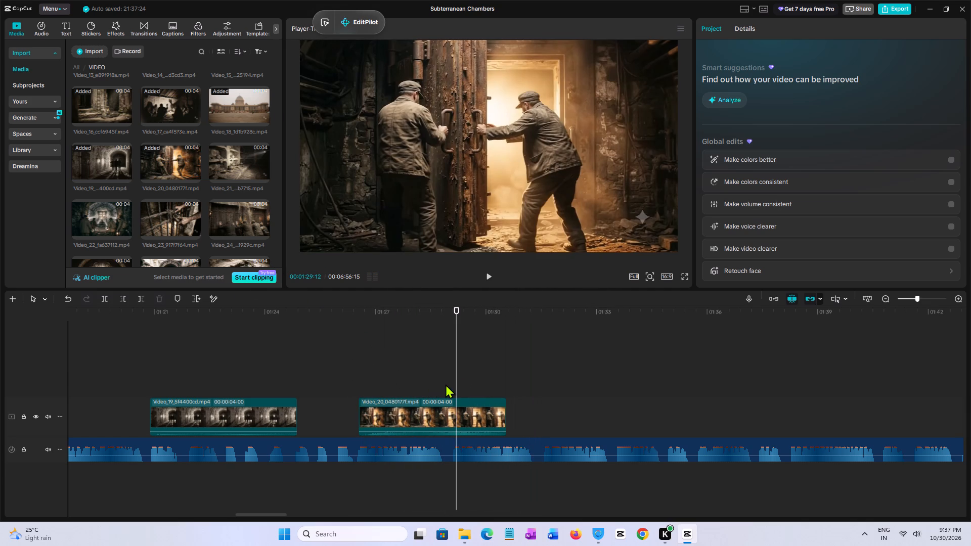
left_click(446, 384)
left_click(448, 384)
left_click(452, 384)
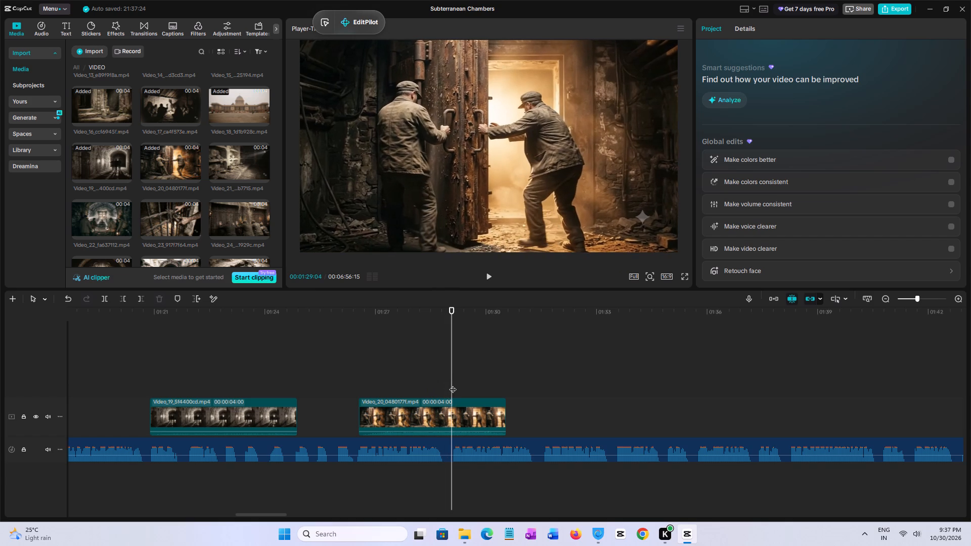
left_click(454, 384)
left_click(462, 417)
key("w")
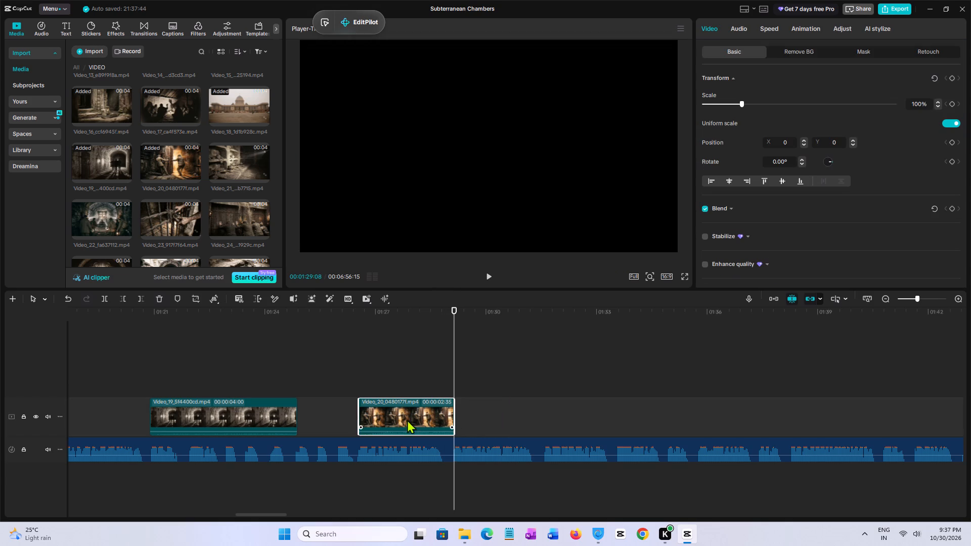
Review the trimmed Video_20 clip and place the Video_21 treasure shelves clip directly after it on the main track.
left_click(358, 368)
key("space")
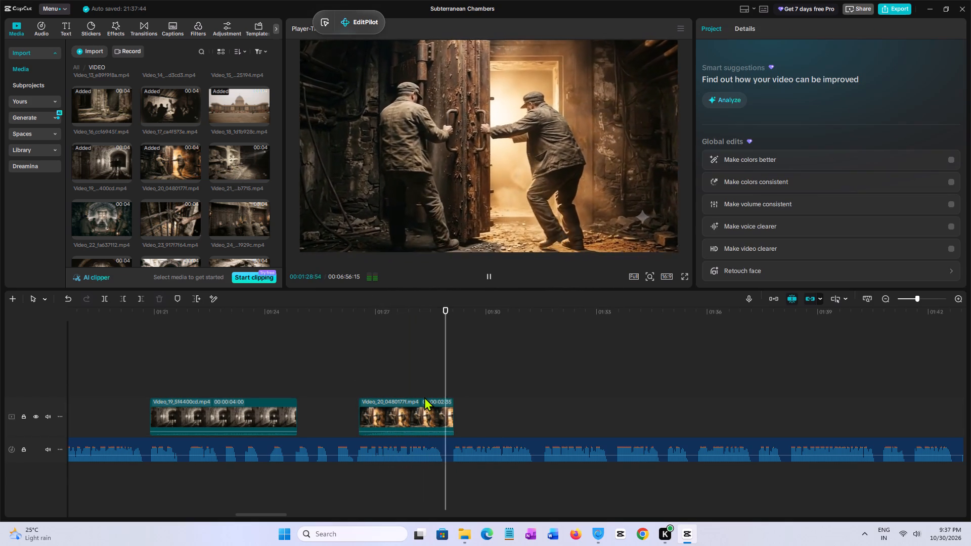
key("space")
left_click(158, 167)
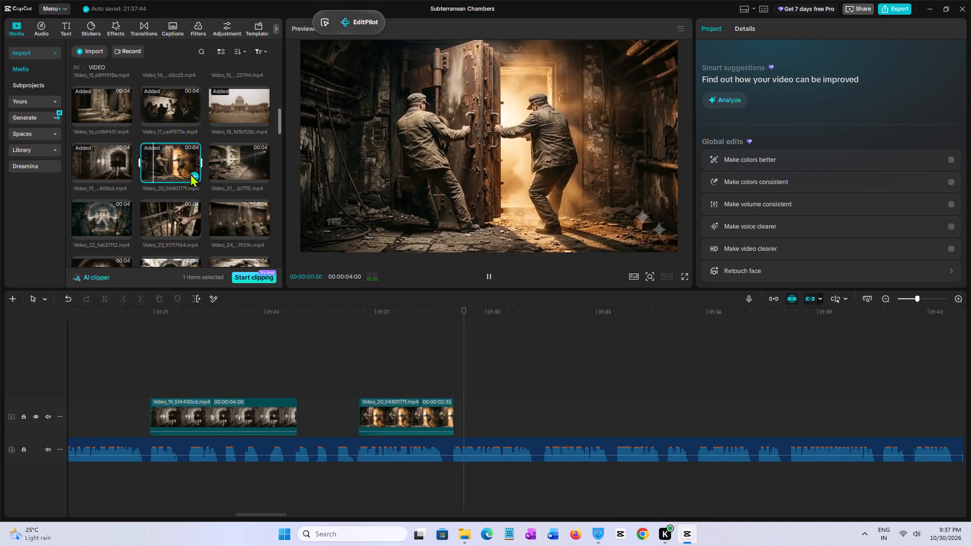
left_click(184, 164)
left_click(181, 162)
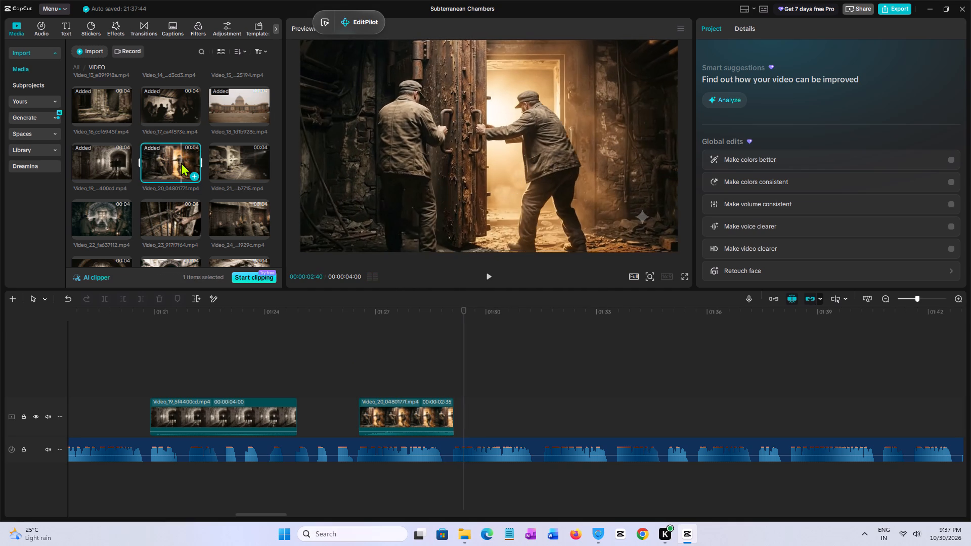
key("space")
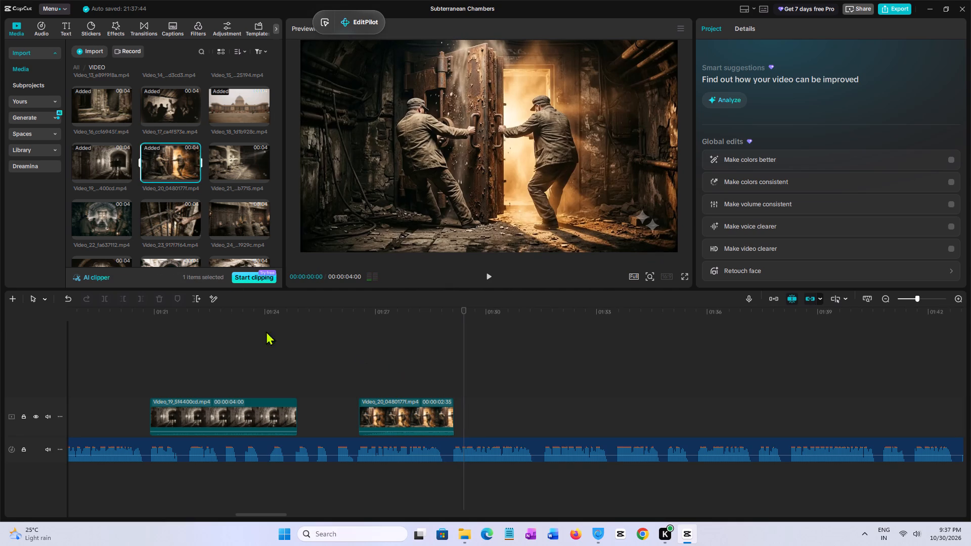
left_click(219, 170)
left_click_drag(221, 165, 451, 406)
Play back the Video_21 treasure shelves clip against the audio and trim its end at 00:01:31:36.
left_click(444, 380)
key("space")
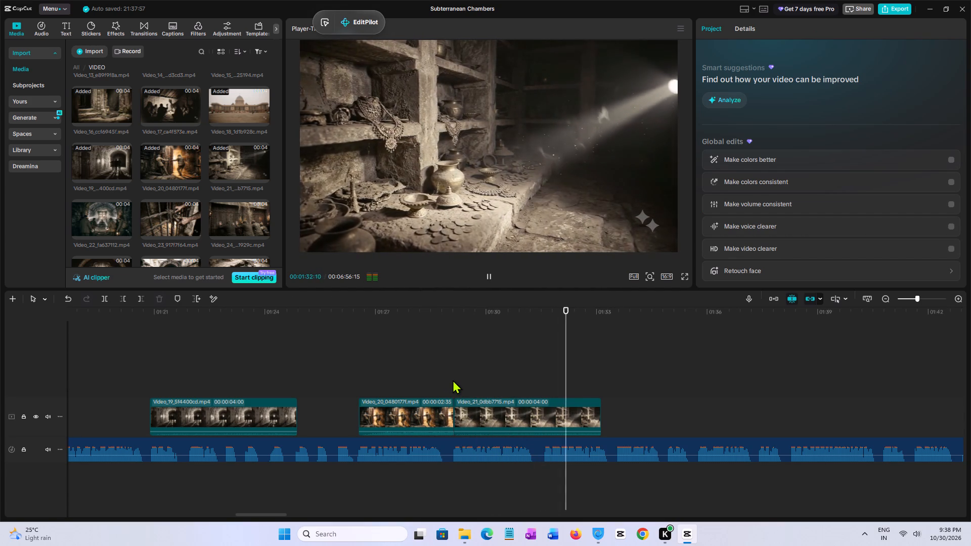
key("space")
left_click(466, 367)
key("space")
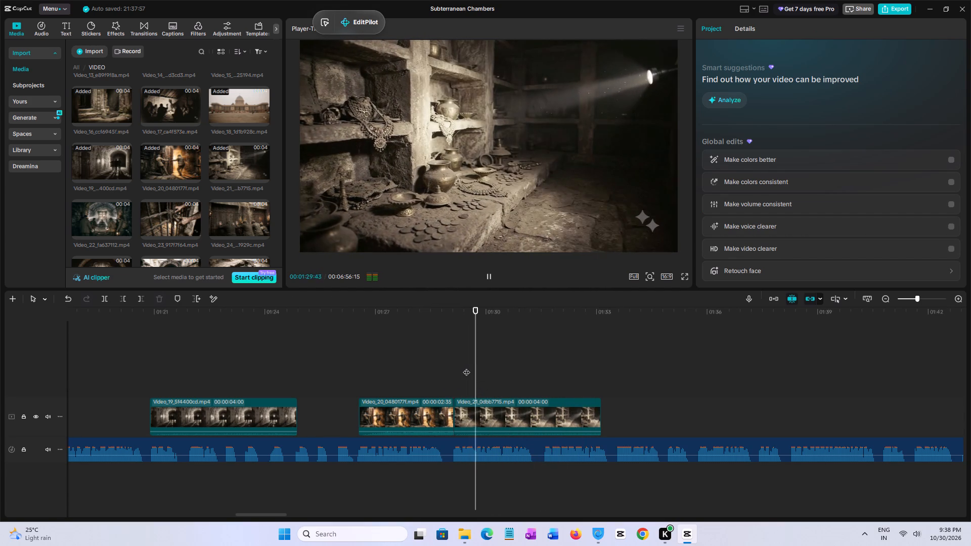
left_click(547, 383)
left_click(545, 383)
left_click(559, 405)
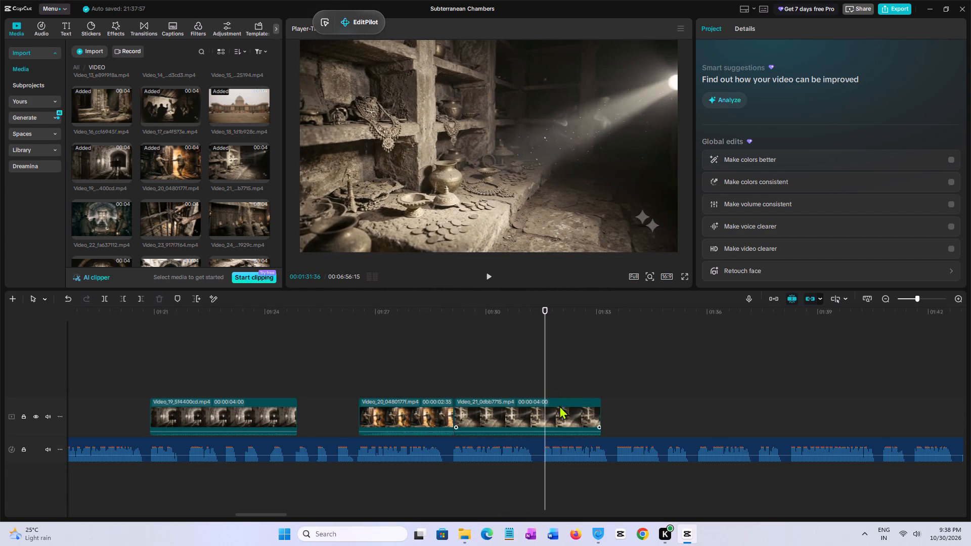
key("w")
Place the Video_22 clip of explorers with flashlights directly after Video_21 on the main track.
scroll(196, 172, "down", 1)
left_click(110, 174)
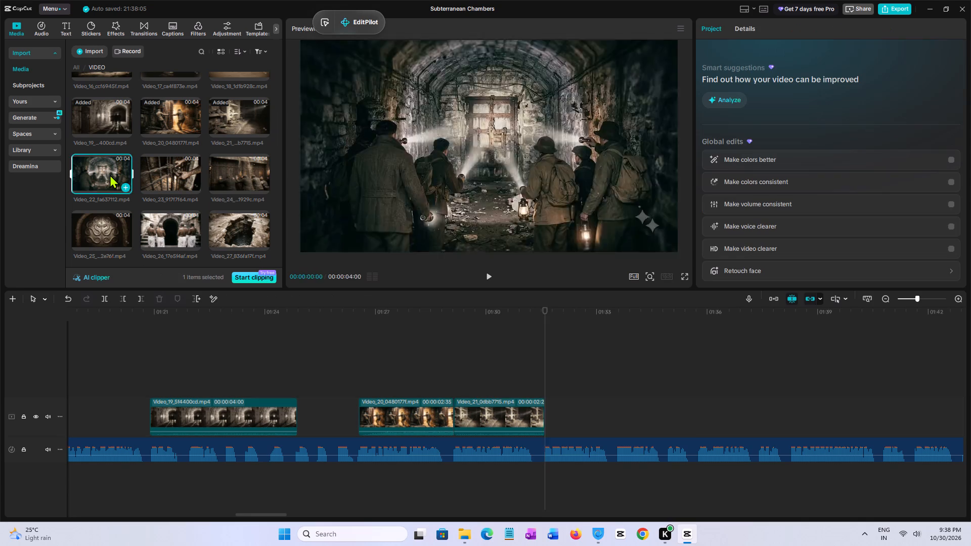
left_click_drag(110, 174, 546, 407)
Play back the Video_21 and Video_22 clips against the audio to judge where Video_22 should end.
left_click(530, 390)
key("space")
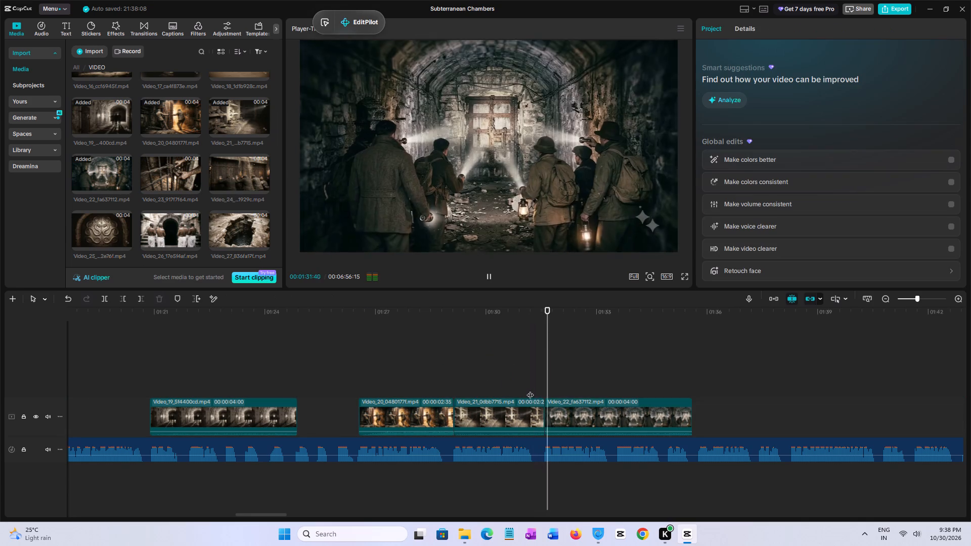
left_click(480, 376)
key("space")
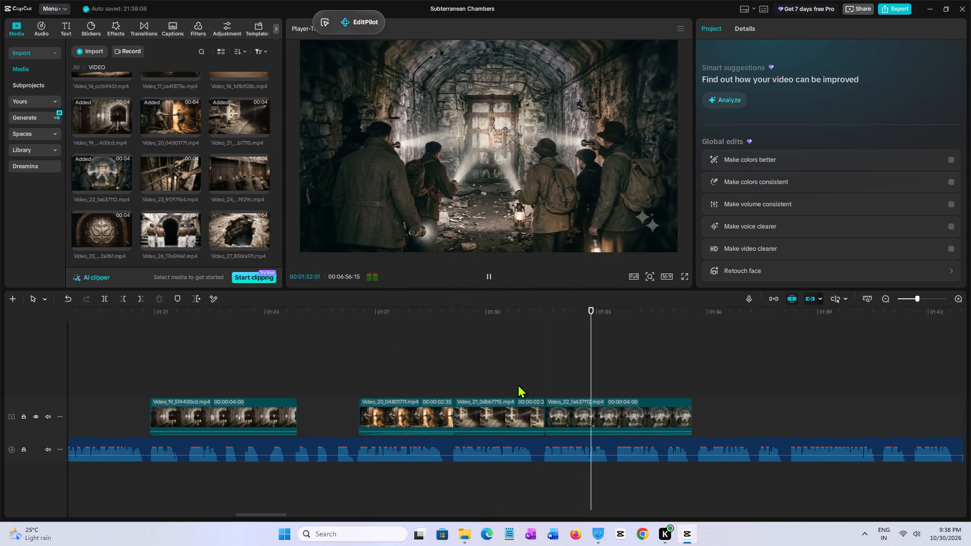
key("space")
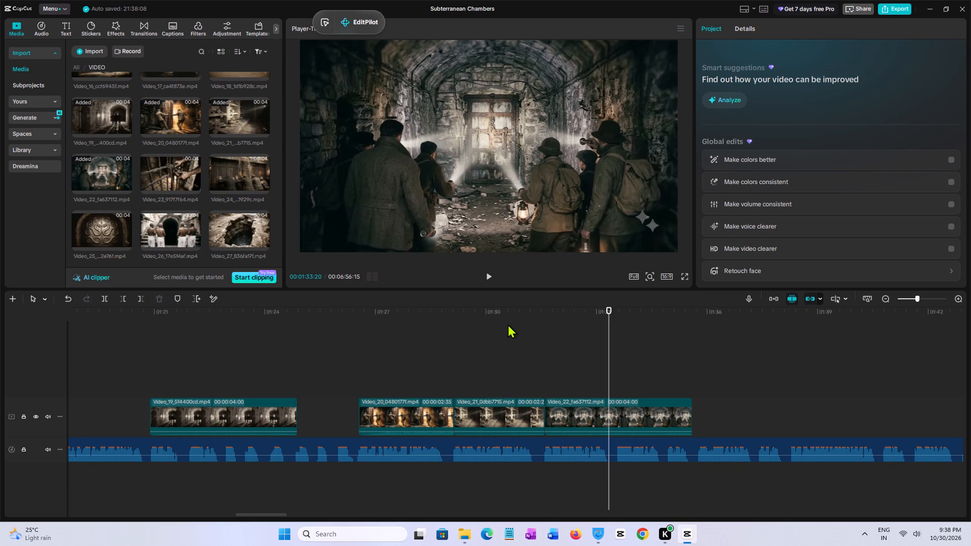
left_click(539, 344)
key("space")
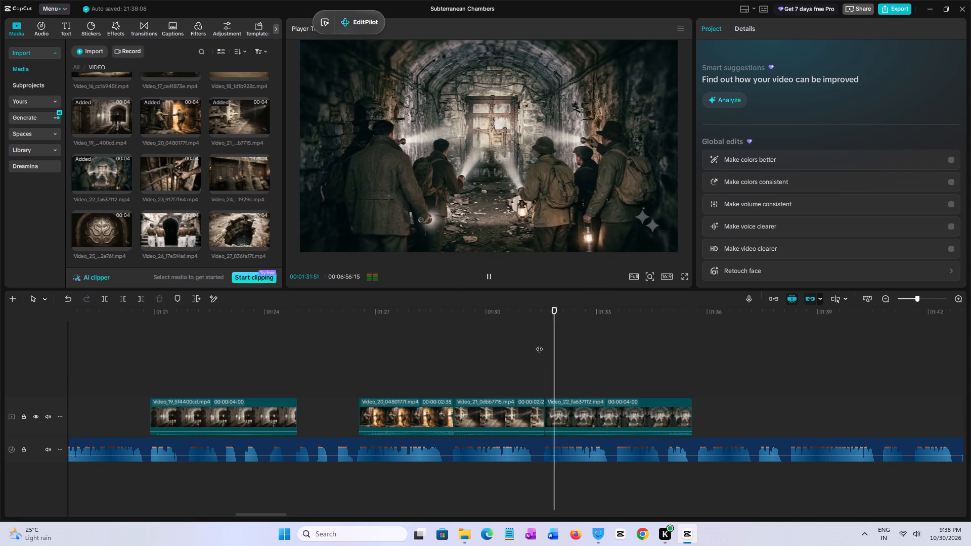
left_click(545, 344)
key("space")
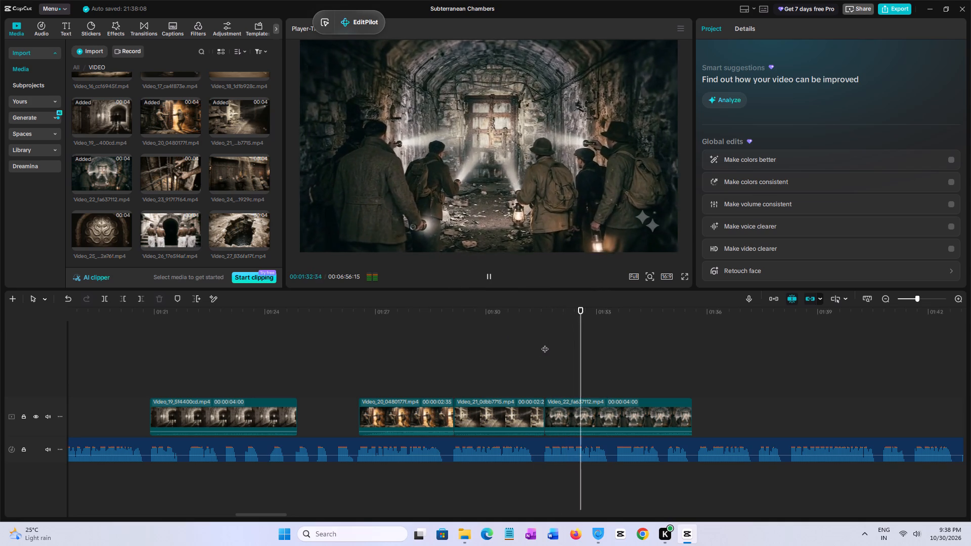
key("space")
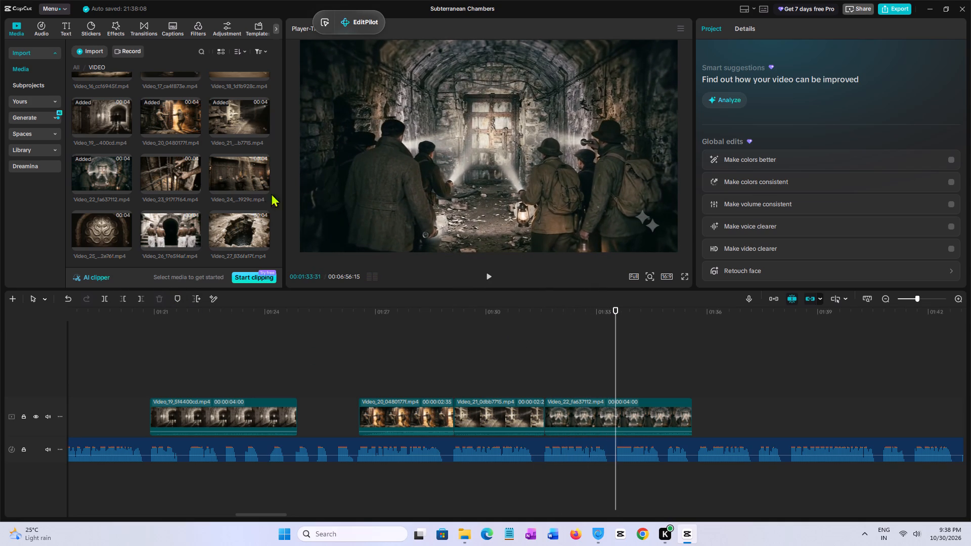
Resize the workspace so the media thumbnails fit four per row and the video preview is larger.
left_click_drag(284, 175, 322, 175)
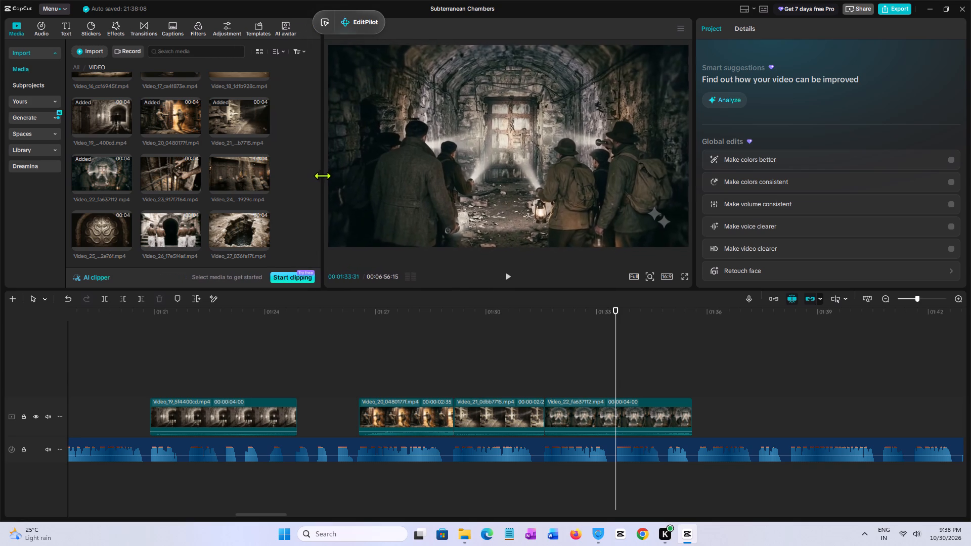
left_click_drag(322, 175, 348, 177)
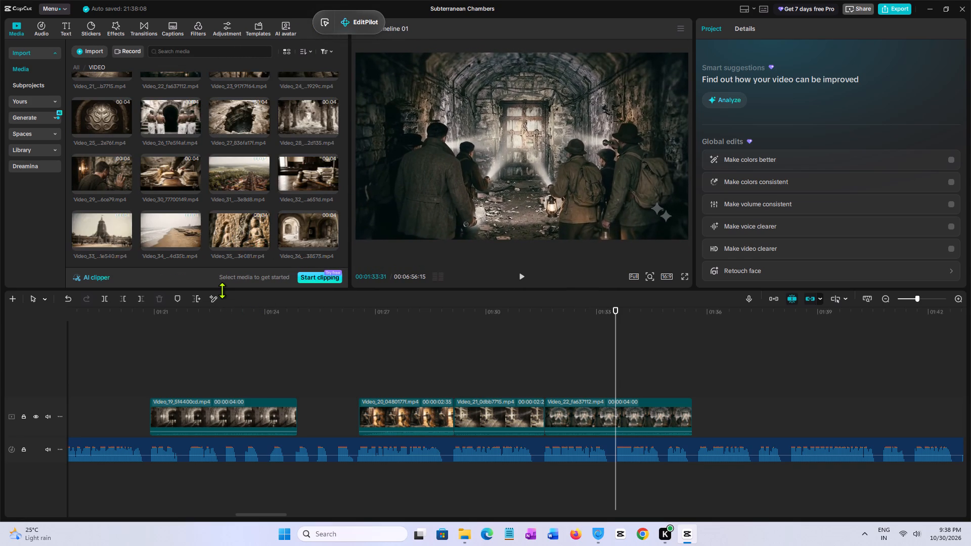
left_click_drag(222, 290, 222, 301)
left_click_drag(694, 185, 711, 185)
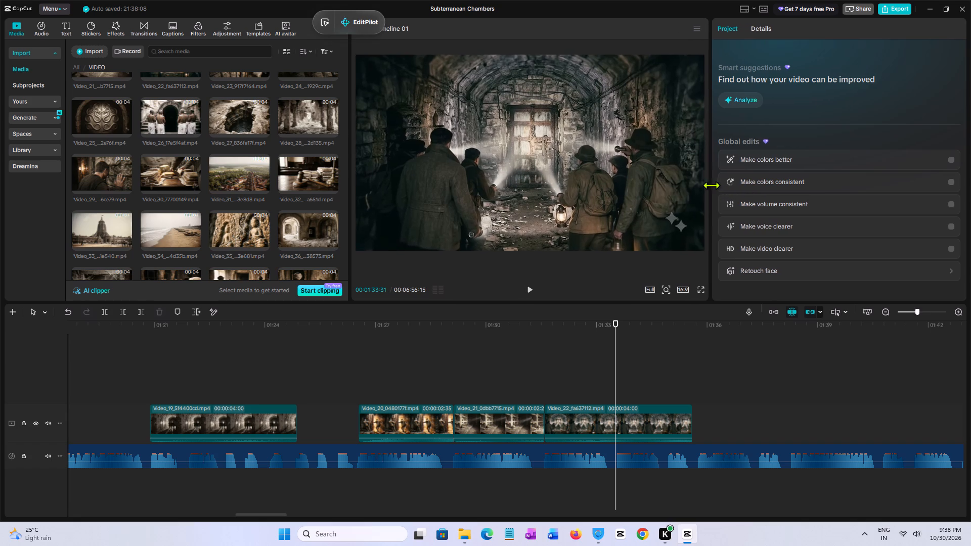
left_click_drag(711, 185, 745, 185)
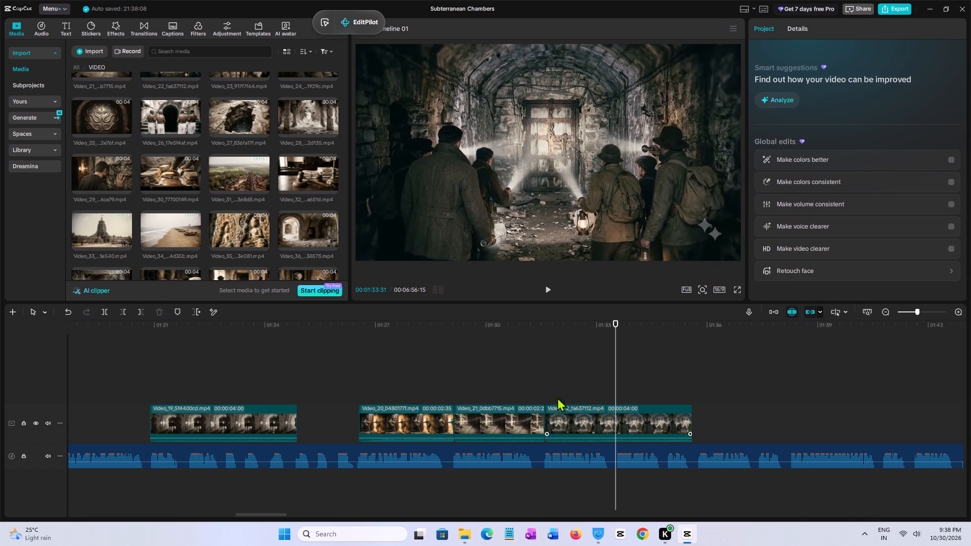
Replay the Video_22 clip against the audio and trim its end at 00:01:33:33.
left_click(544, 378)
key("space")
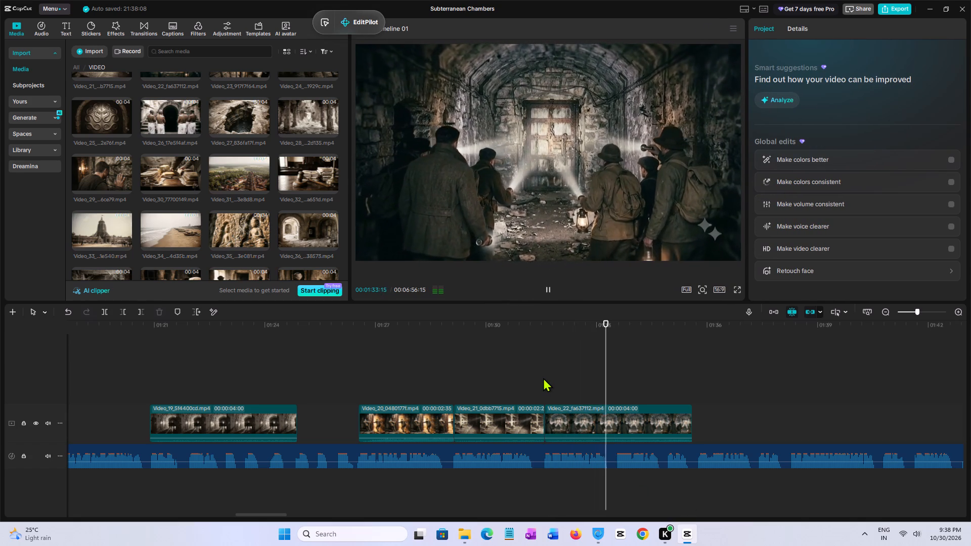
left_click(543, 378)
key("space")
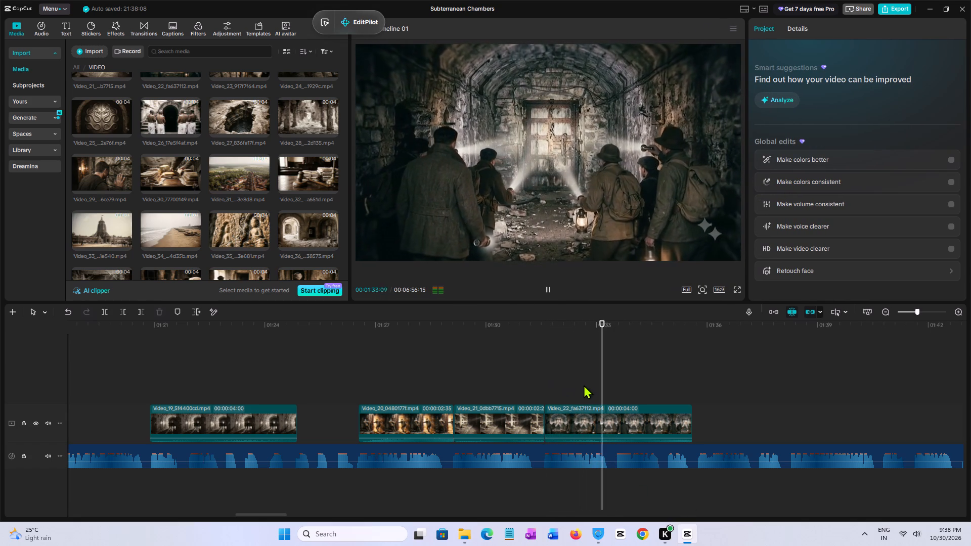
left_click(619, 388)
left_click(612, 384)
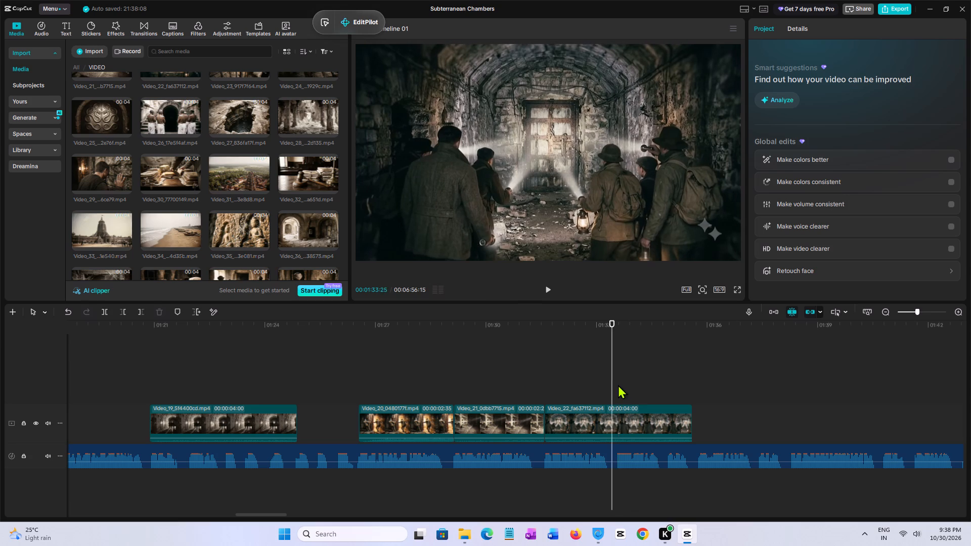
left_click(620, 385)
left_click(613, 385)
left_click(614, 385)
left_click(617, 385)
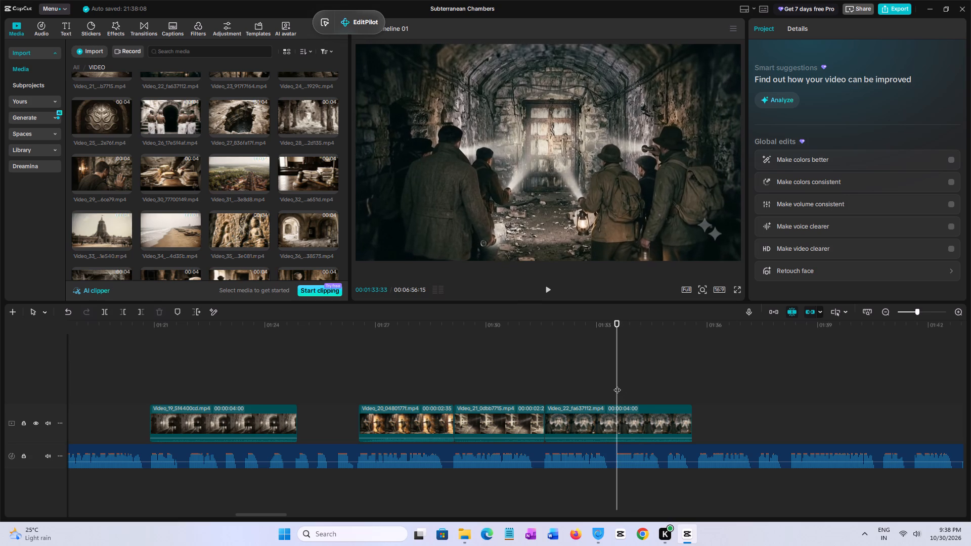
left_click(632, 423)
key("w")
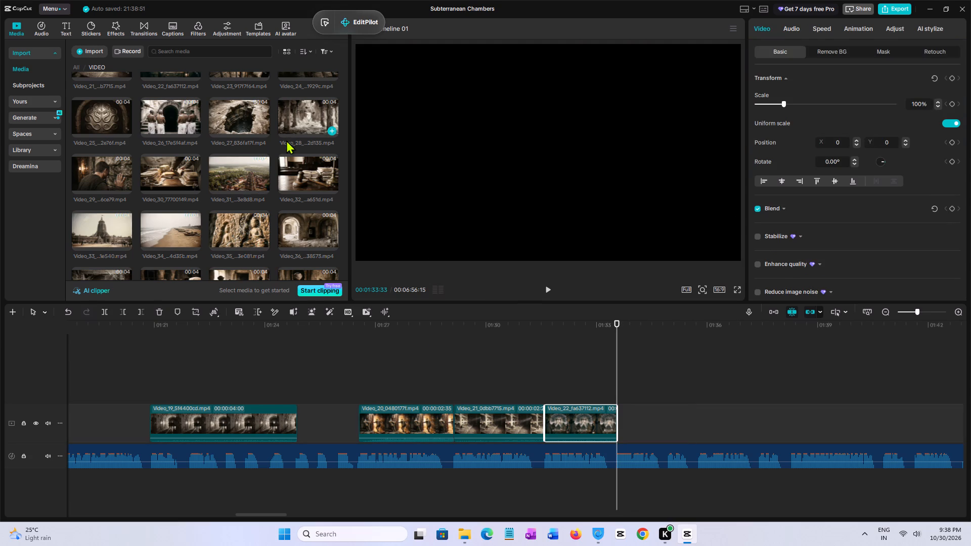
Place the Video_23 clip of hands on the chained iron gate directly after Video_22 on the main track.
scroll(285, 145, "up", 1)
scroll(248, 171, "up", 1)
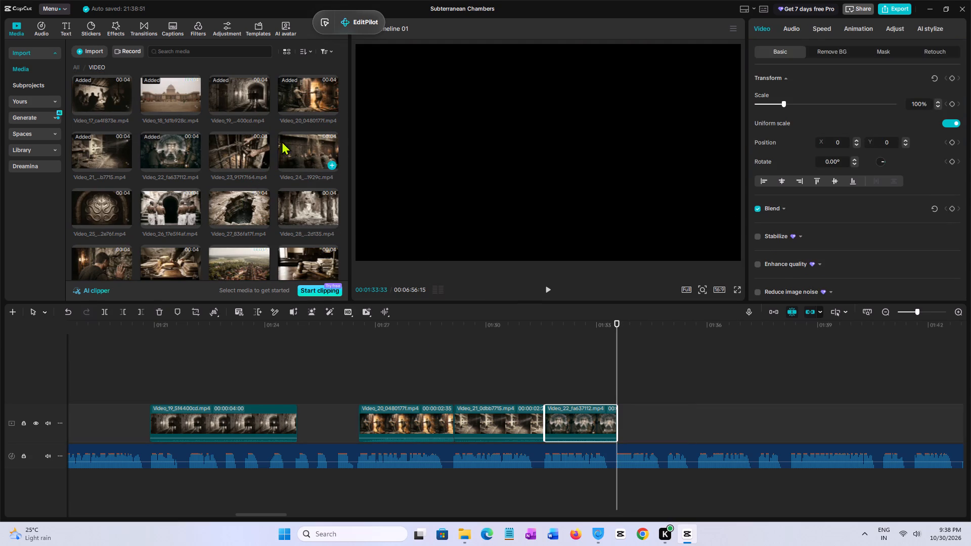
left_click(233, 145)
left_click_drag(224, 145, 589, 358)
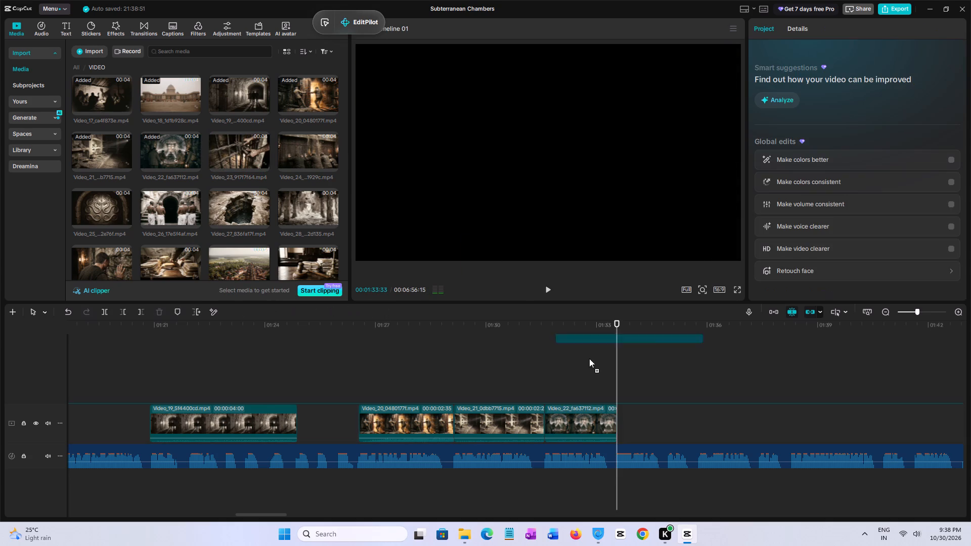
left_click_drag(589, 358, 616, 414)
Play back the Video_23 clip against the audio and trim its end at 00:01:35:46.
key("space")
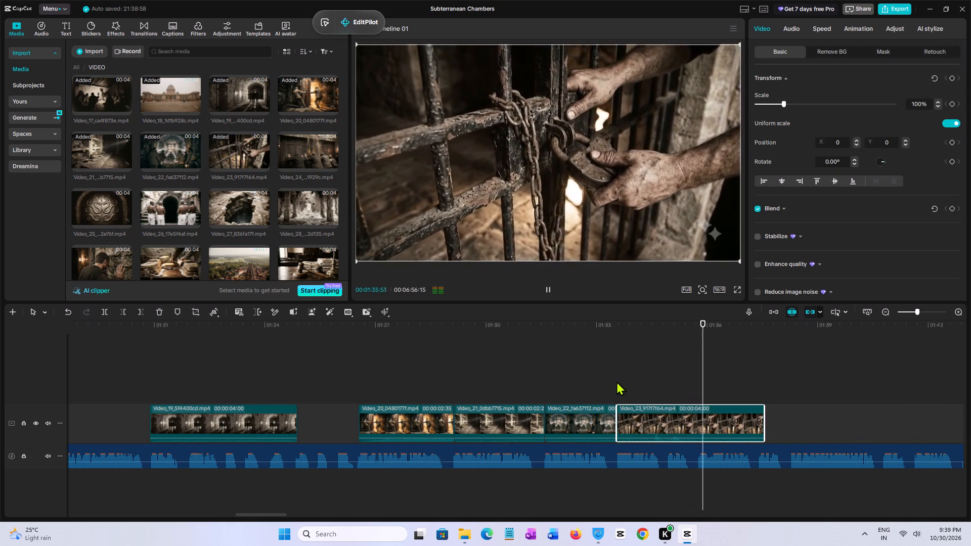
left_click(616, 381)
key("space")
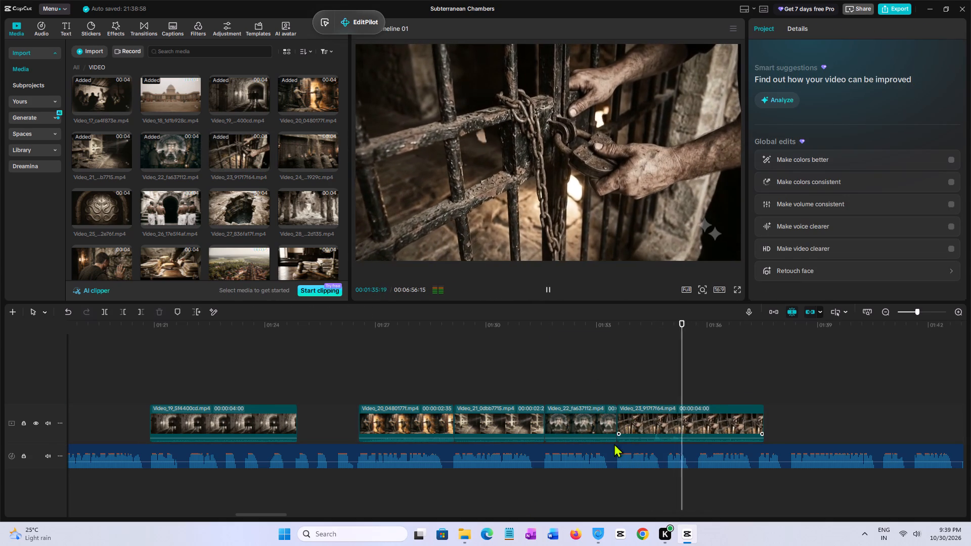
key("space")
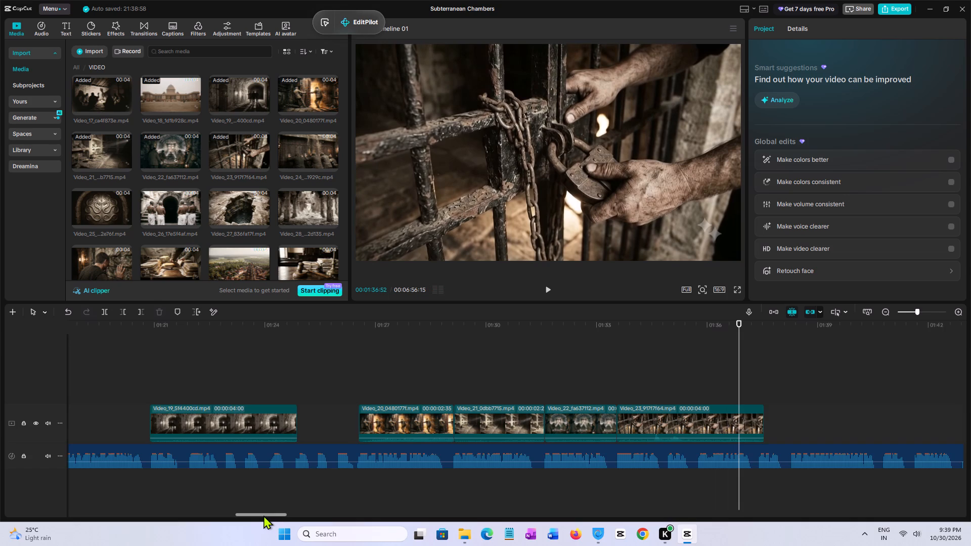
left_click_drag(263, 515, 286, 515)
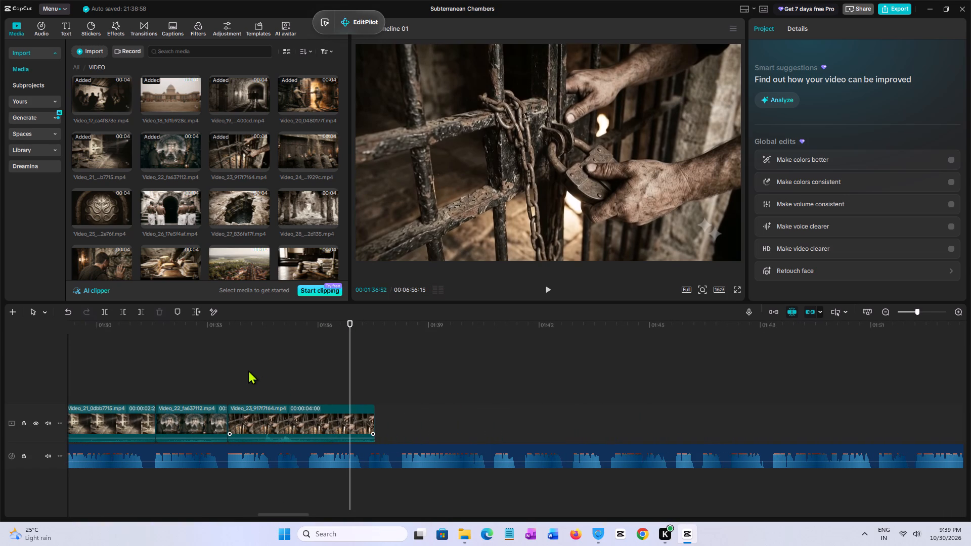
left_click(238, 366)
key("space")
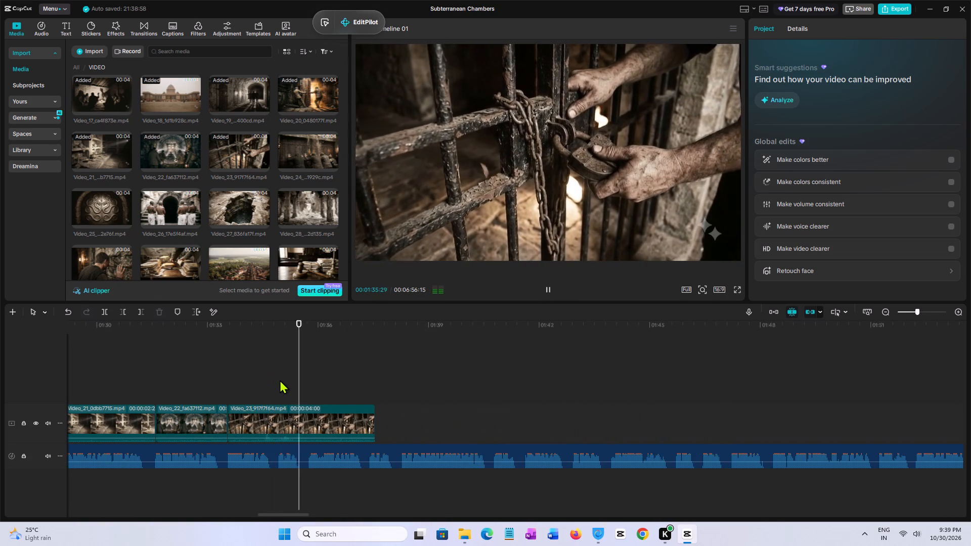
left_click(313, 389)
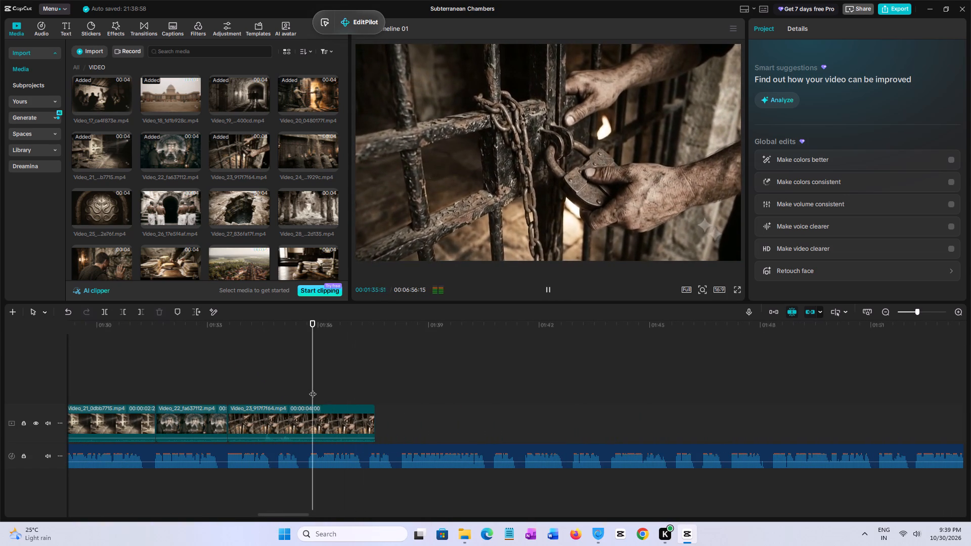
key("space")
left_click(312, 389)
left_click(310, 389)
left_click(337, 420)
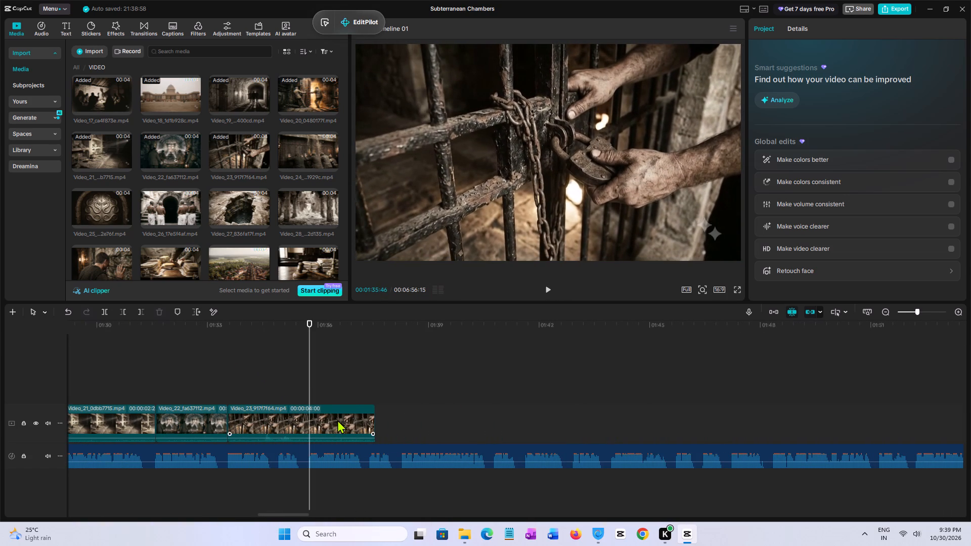
key("w")
Place the Video_24 clip of men pushing the wooden doors directly after Video_23 on the main track.
left_click(301, 141)
left_click_drag(303, 140, 405, 349)
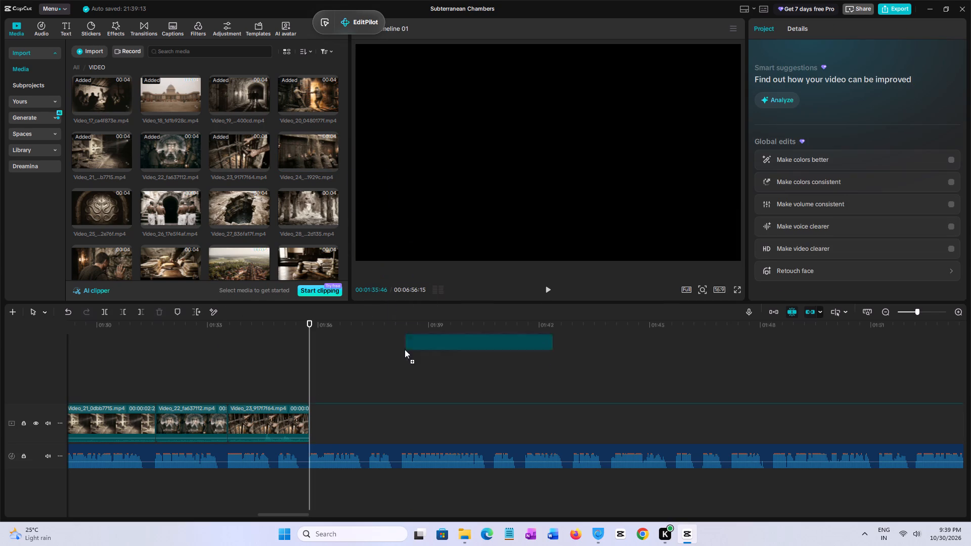
left_click_drag(405, 349, 308, 412)
Play back the Video_24 clip against the audio and trim its end at 00:01:38:14.
key("space")
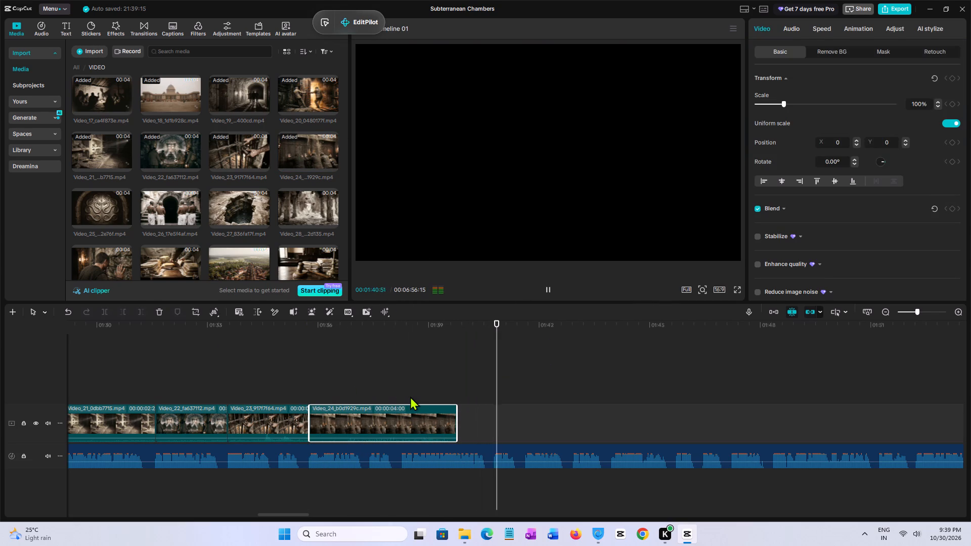
key("space")
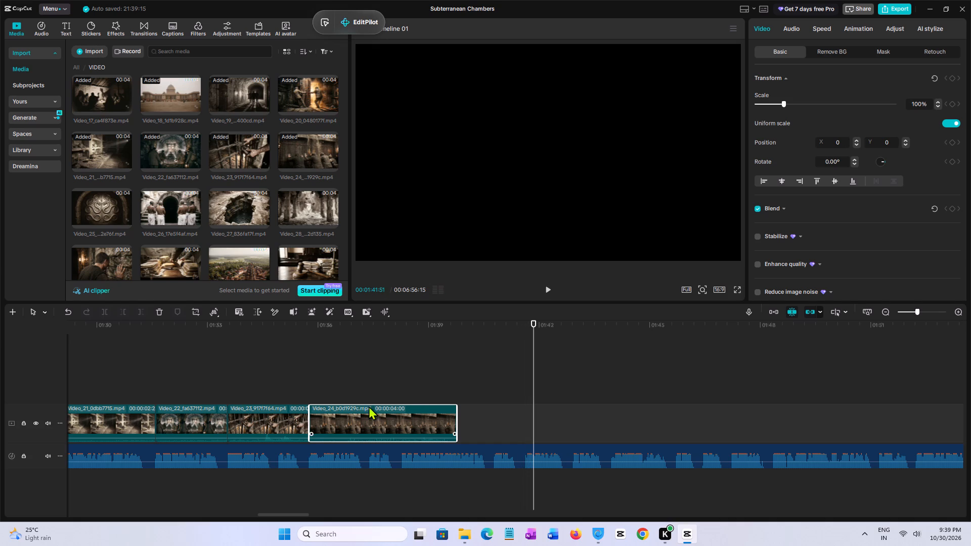
left_click(391, 393)
key("space")
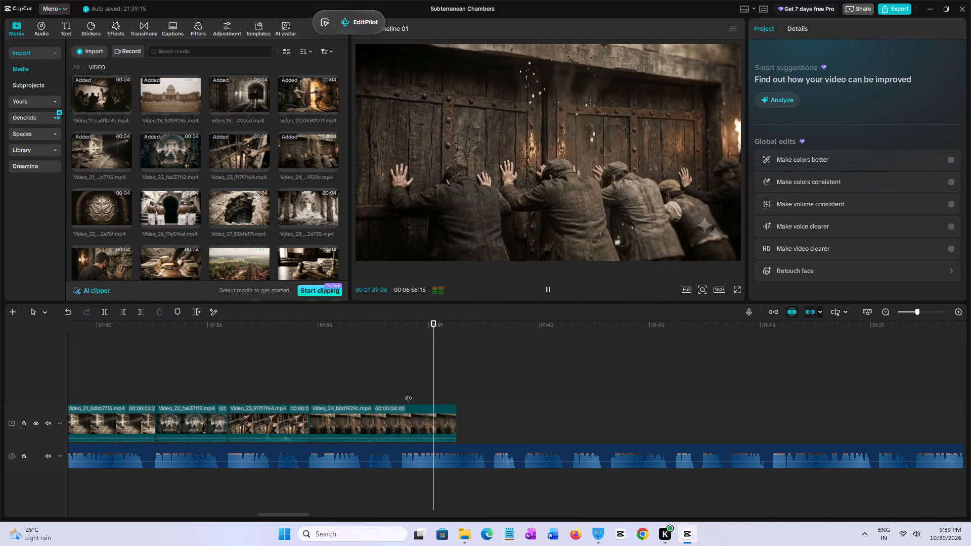
left_click(311, 385)
key("space")
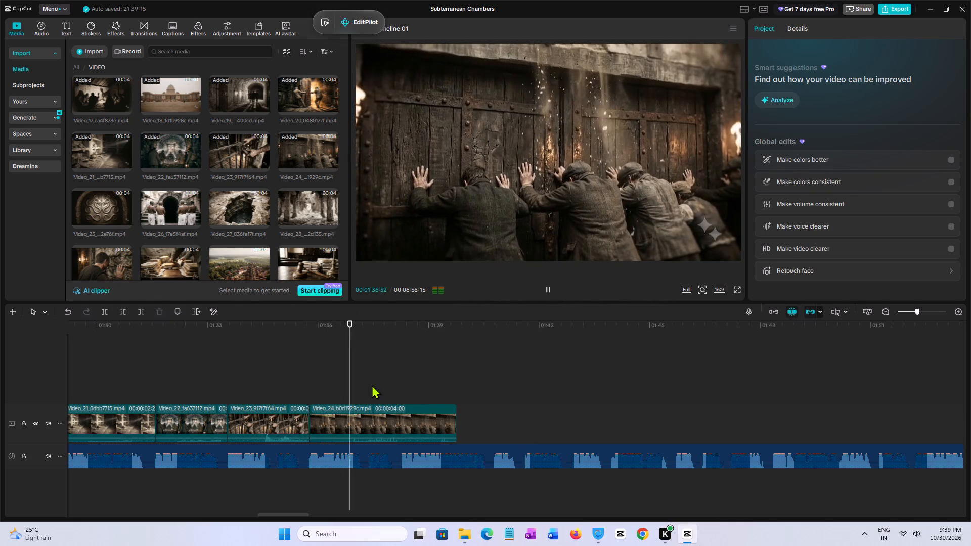
left_click(404, 392)
left_click(400, 398)
left_click(425, 418)
key("w")
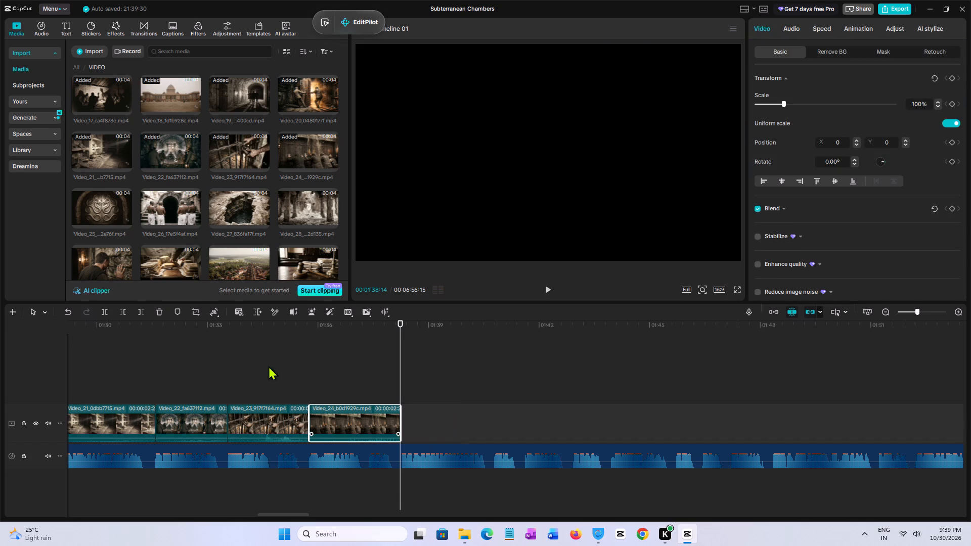
Place the Video_25 clip of the carved round emblem right after Video_24 on the main track.
left_click(109, 207)
left_click_drag(108, 205, 404, 422)
Play back the audio from Video_25 onward and place the Video_26 clip of men praying at the dark archway at 00:01:48:22 on the main track.
key("space")
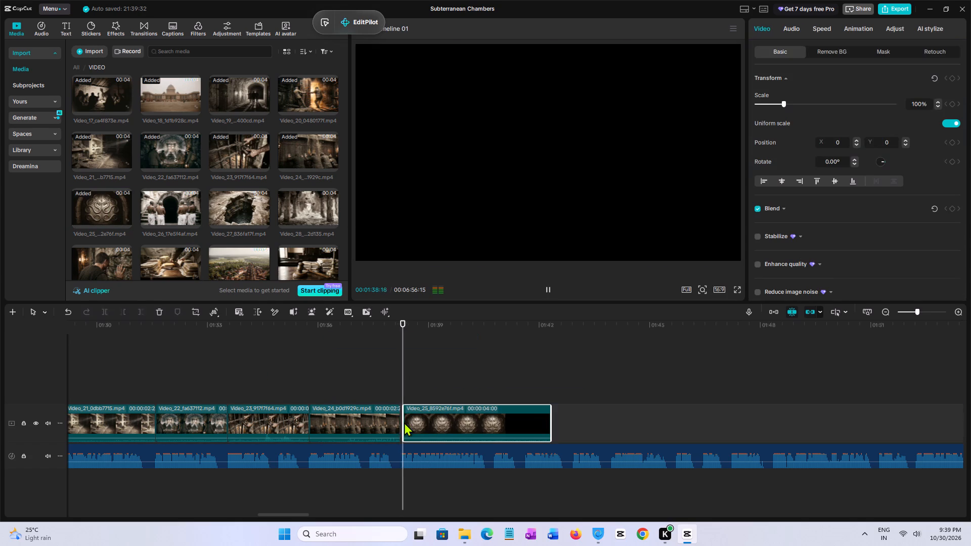
key("space")
left_click(432, 415)
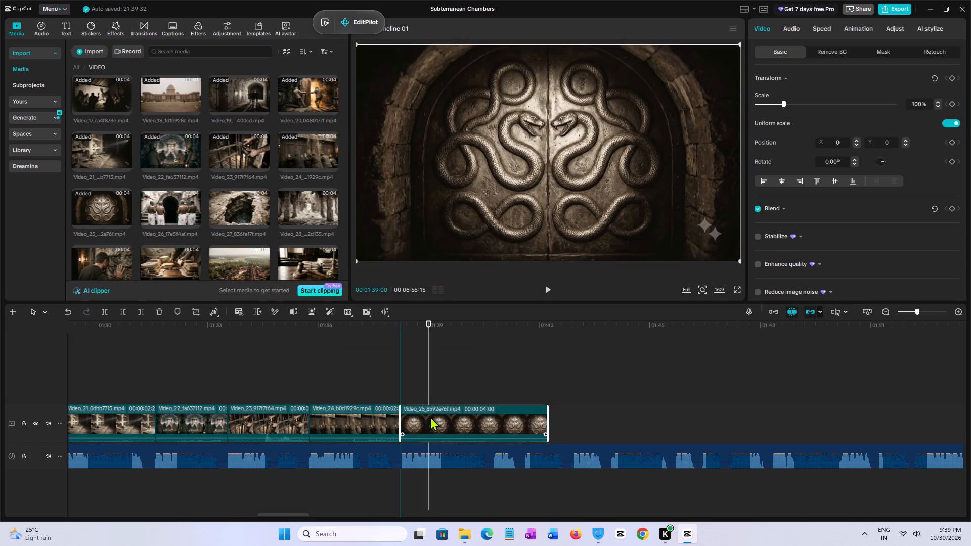
left_click(383, 375)
key("space")
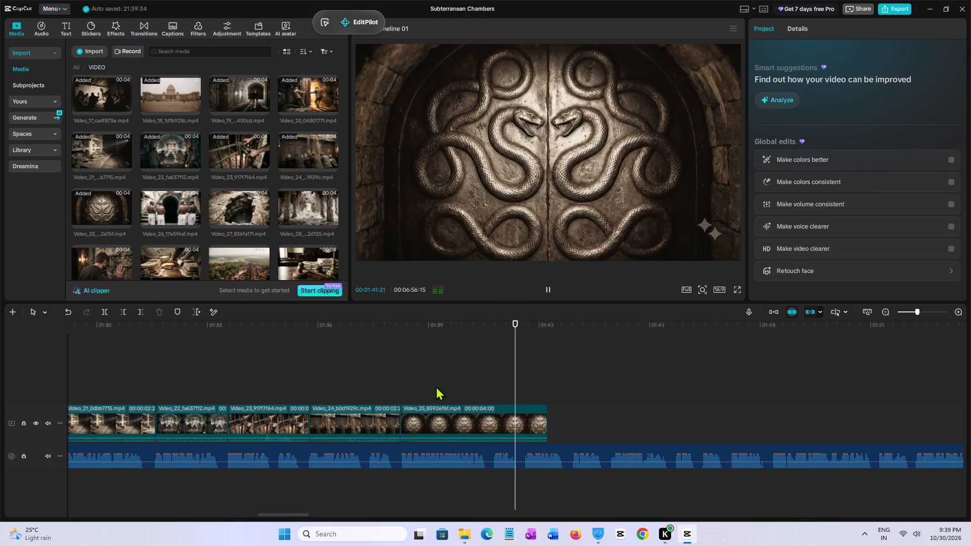
left_click(398, 387)
key("space")
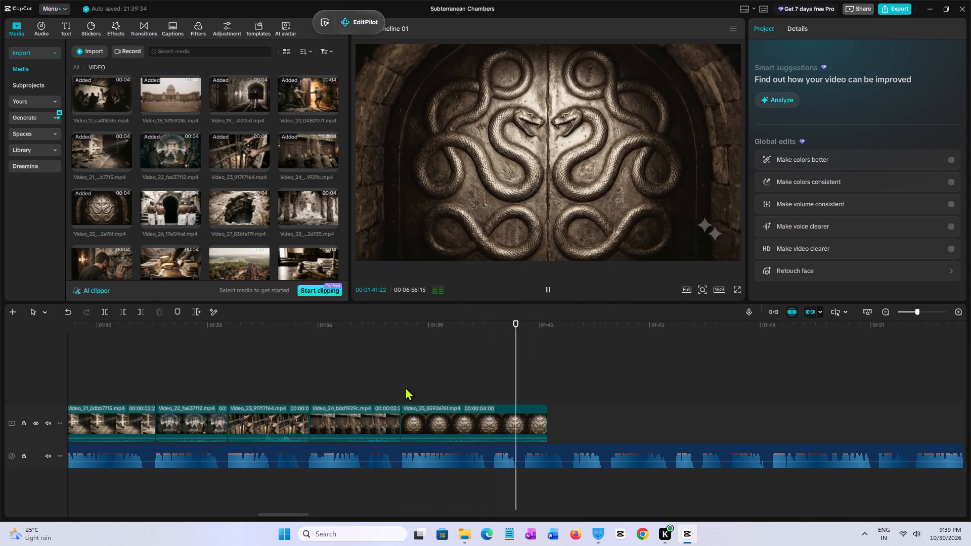
key("space")
key("space")
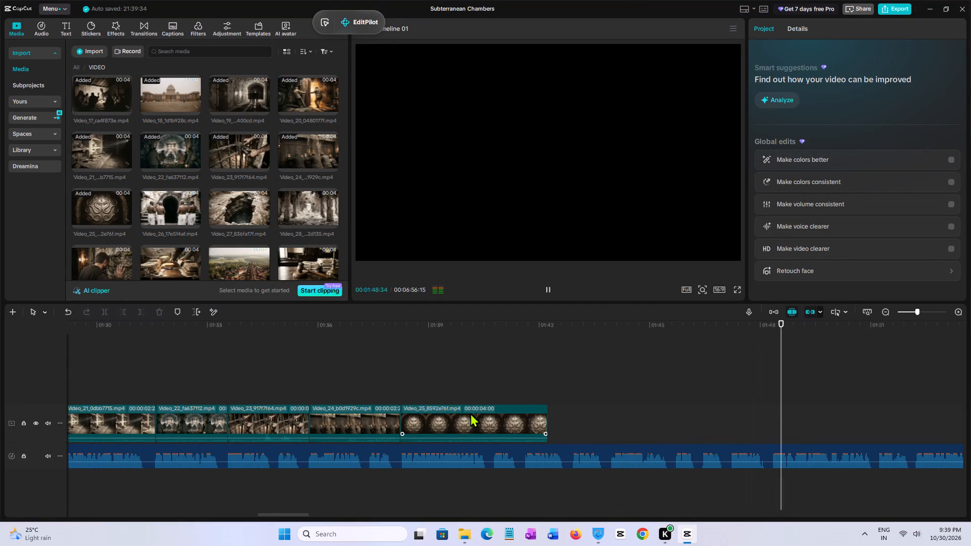
key("space")
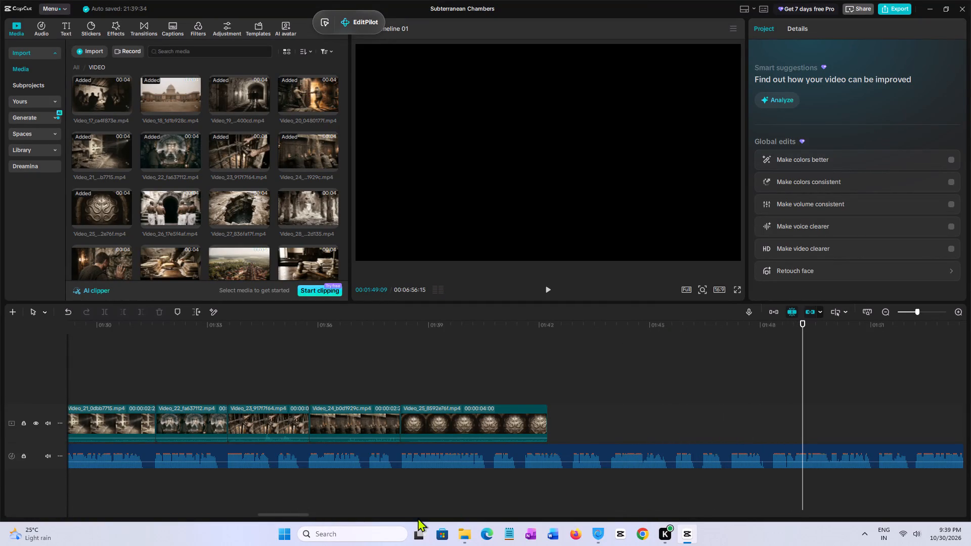
left_click(781, 387)
double_click(778, 385)
left_click(774, 384)
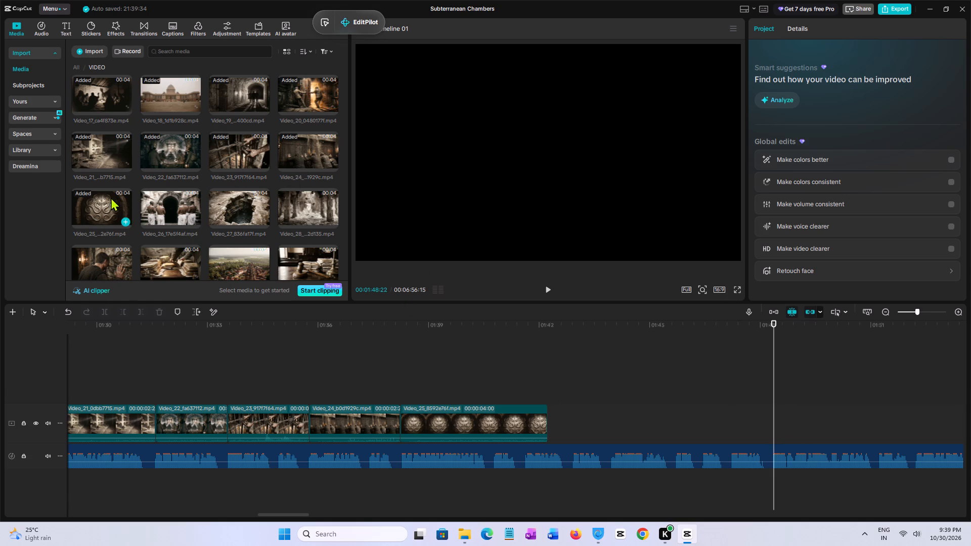
left_click(168, 206)
left_click_drag(168, 206, 773, 437)
Play back the audio past Video_26 and place the Video_27 clip of the water-filled stone pit at 00:01:56:29 on the main track.
key("space")
left_click_drag(295, 516, 314, 516)
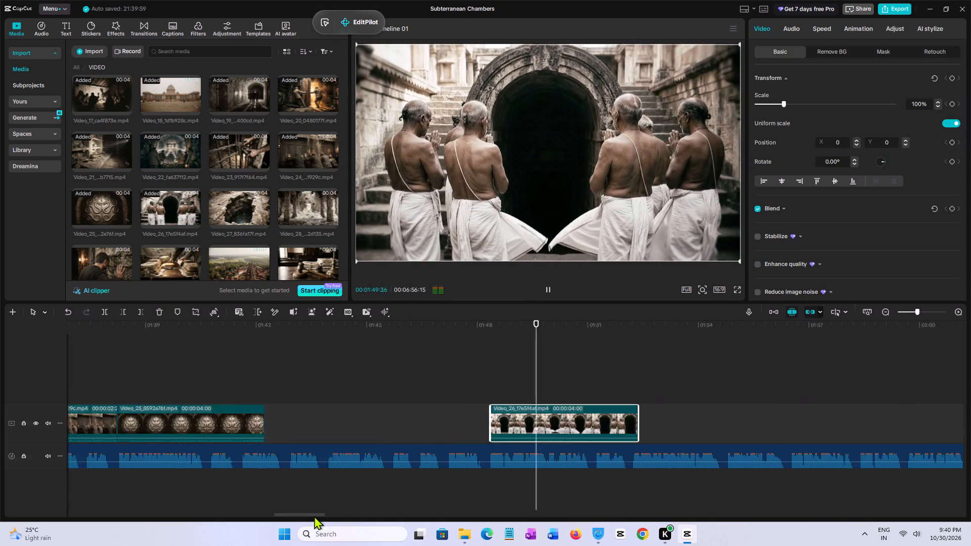
left_click_drag(314, 516, 332, 519)
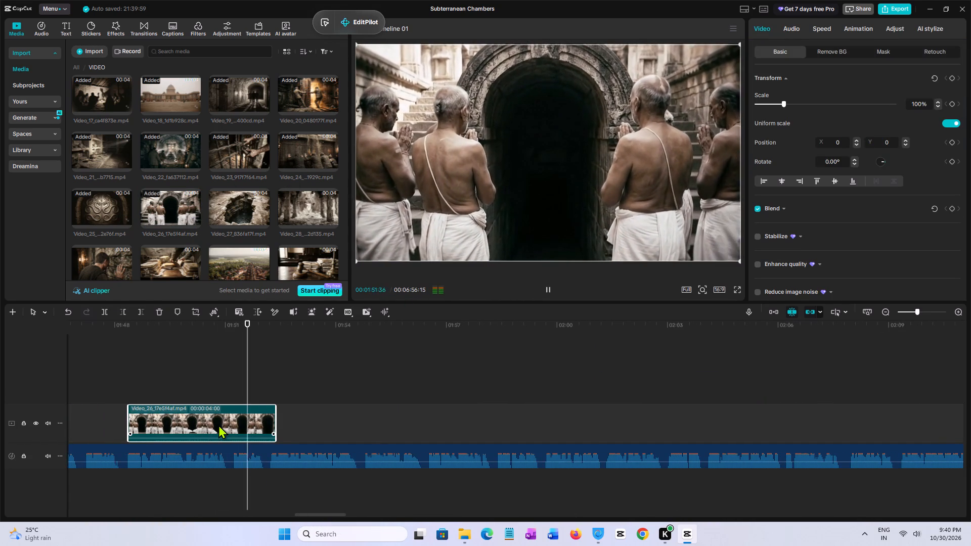
key("space")
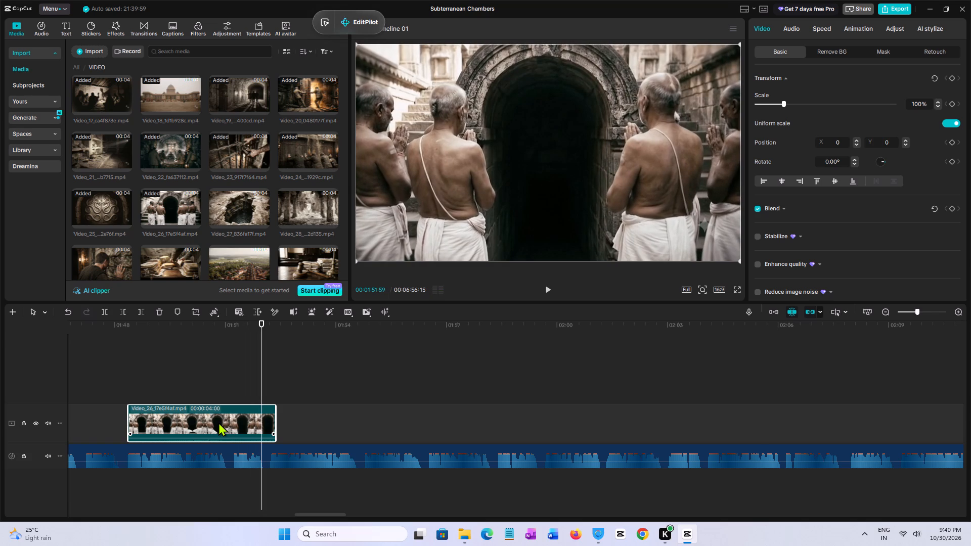
key("space")
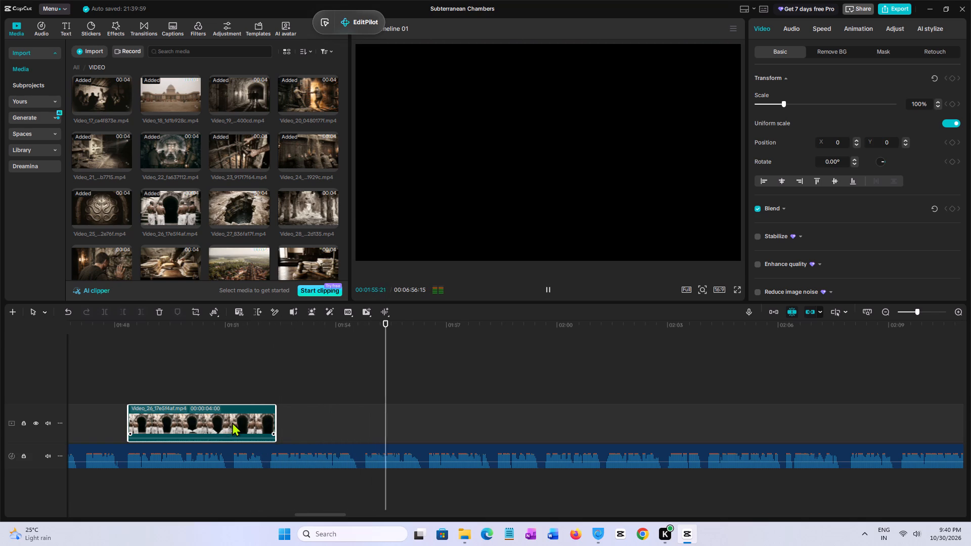
left_click(427, 413)
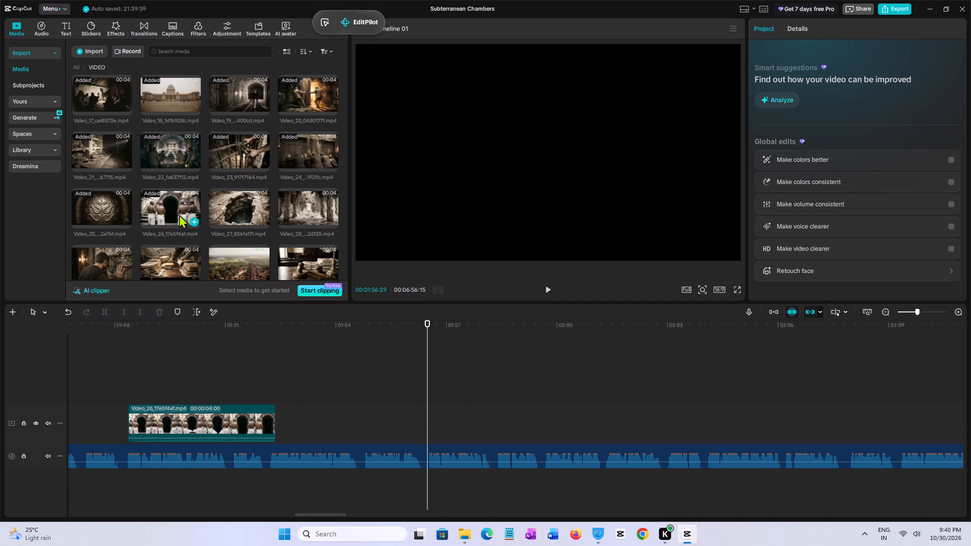
left_click(220, 209)
left_click_drag(222, 209, 429, 428)
Play back the audio from Video_27 onward and place the Video_28 clip of the flooding pillared hall at about 00:02:03 on the main track.
key("space")
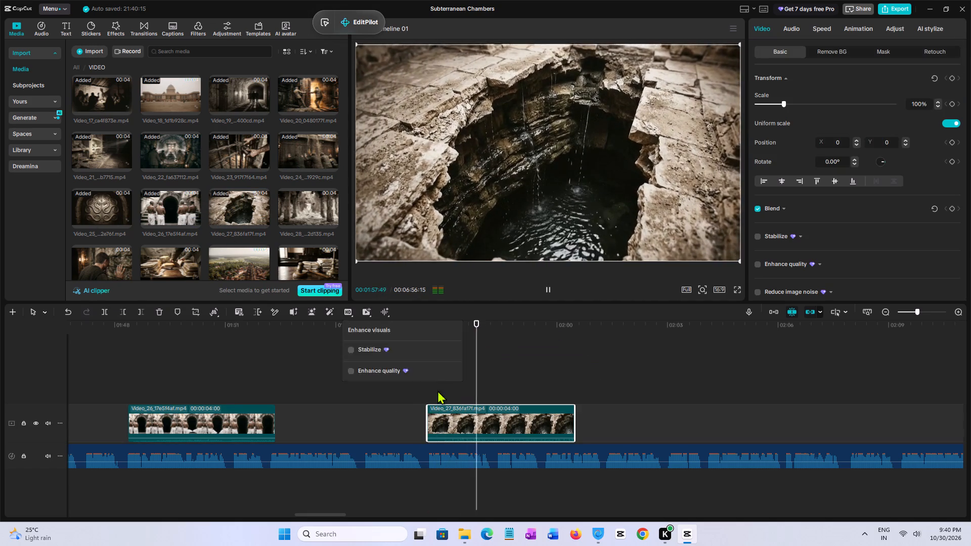
left_click(425, 396)
key("space")
scroll(236, 210, "down", 1)
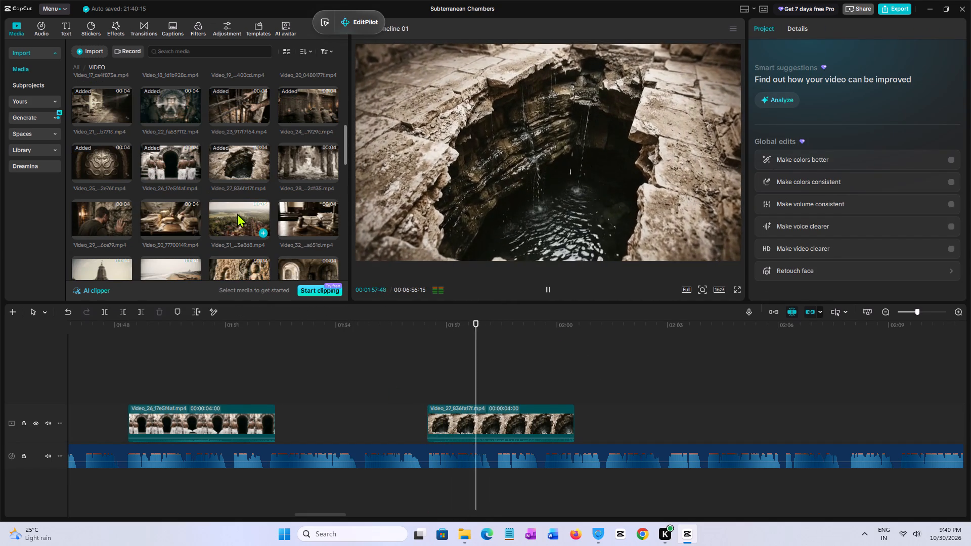
left_click(427, 360)
key("space")
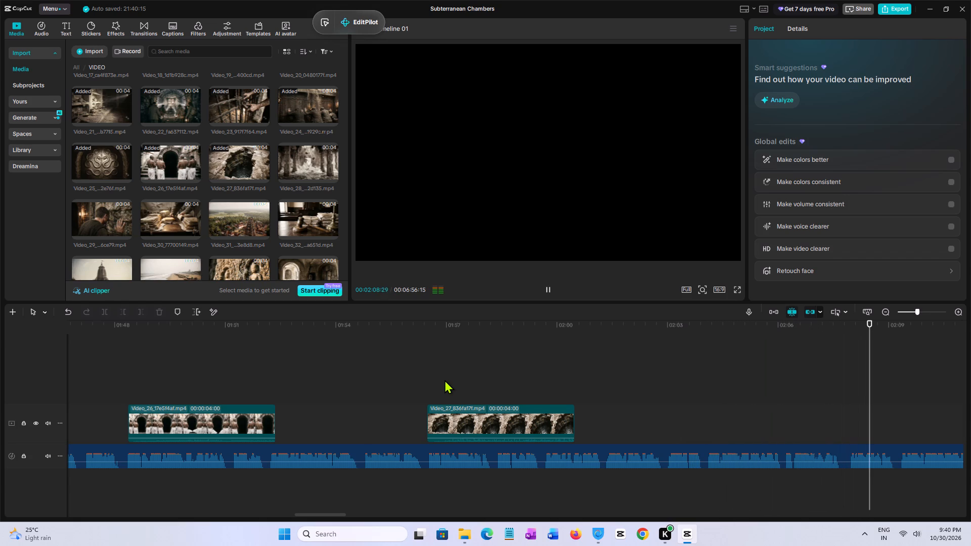
key("space")
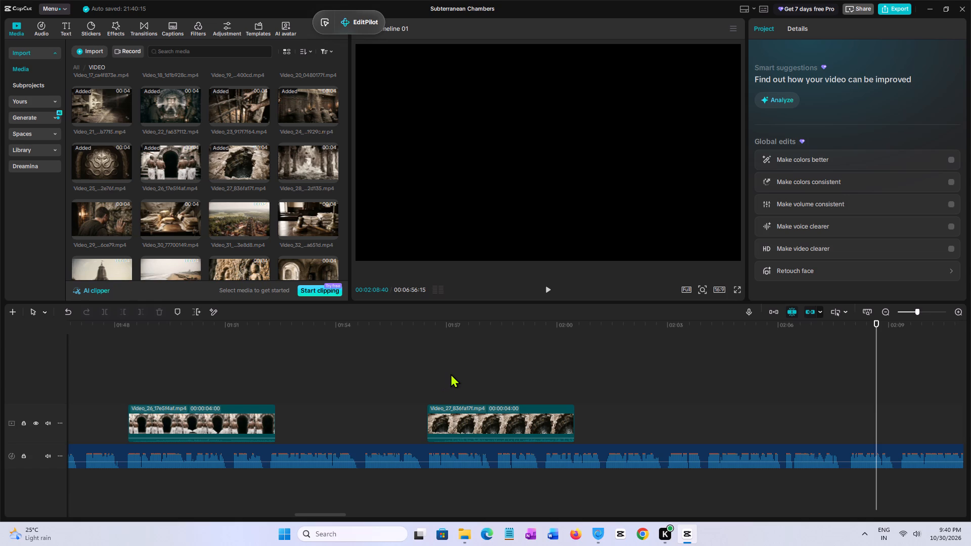
left_click(502, 342)
key("space")
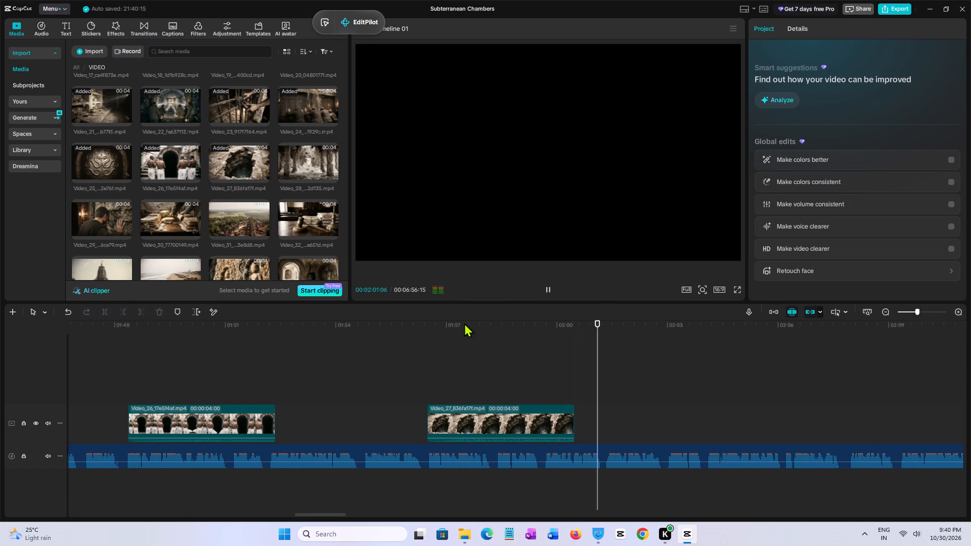
left_click(423, 352)
key("space")
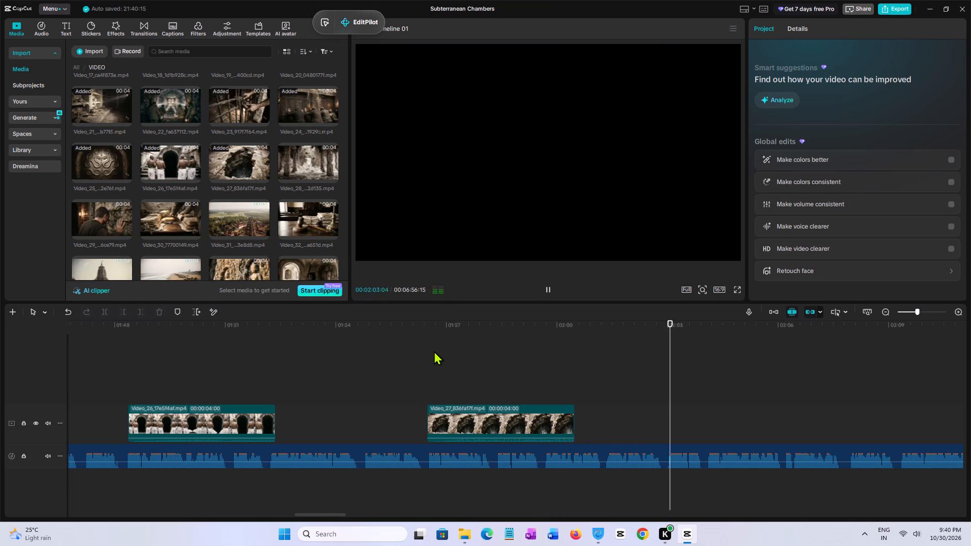
key("space")
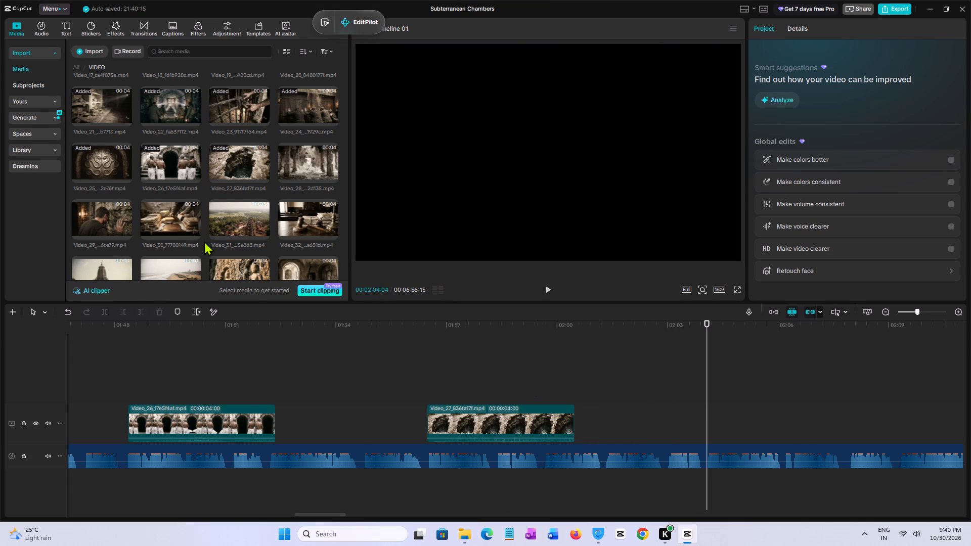
left_click(313, 160)
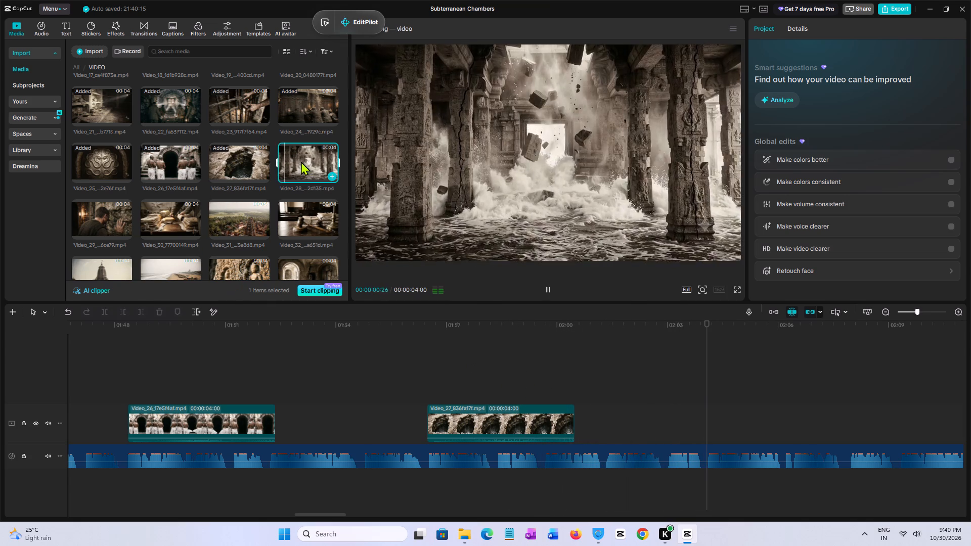
left_click_drag(305, 161, 666, 428)
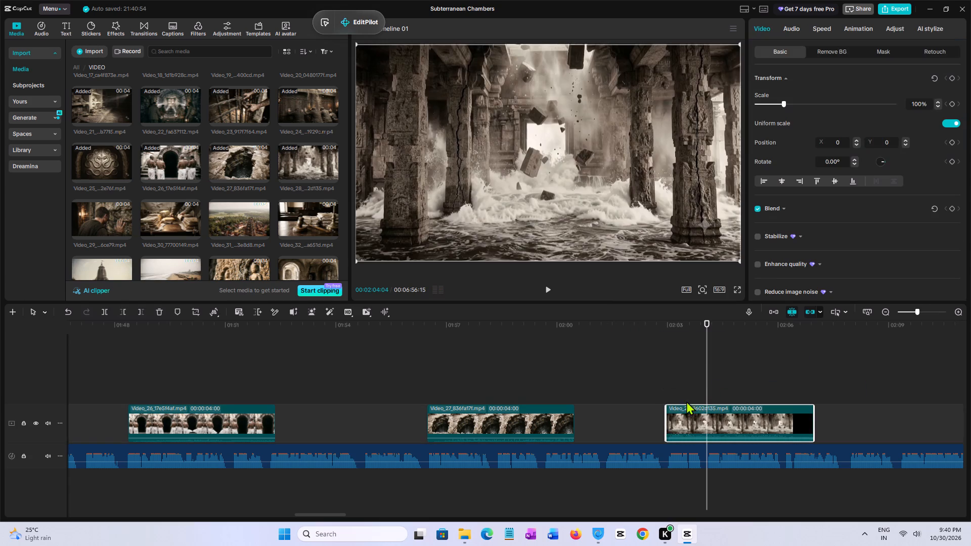
left_click(687, 413)
Play back Video_28 with its audio and place the Video_29 clip of the man leaning on the stone wall at 00:02:08:00 on the main track.
left_click(661, 375)
key("space")
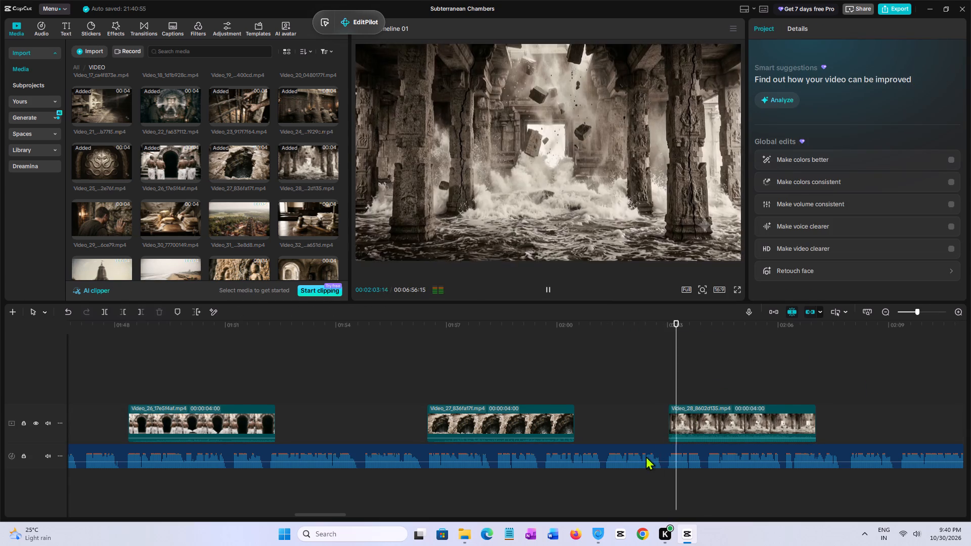
key("space")
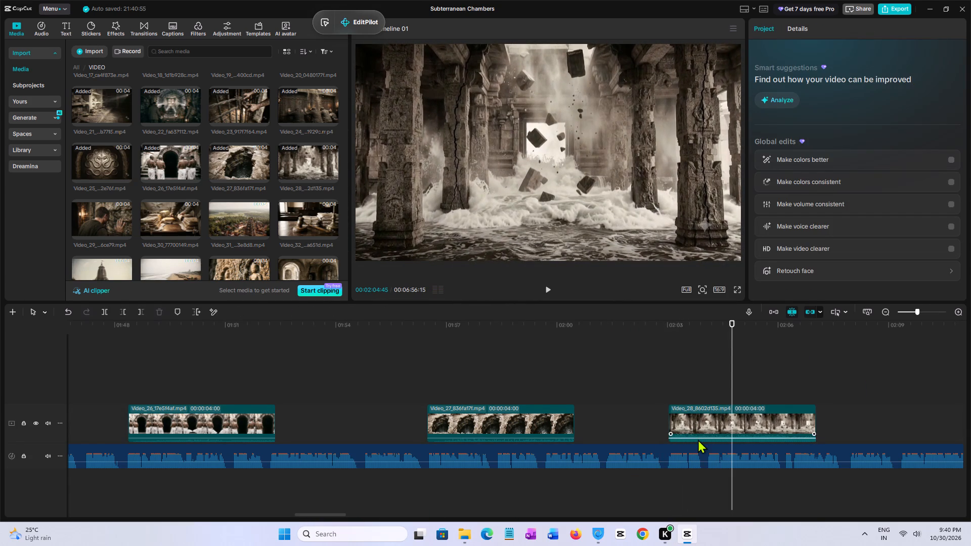
left_click(697, 438)
key("space")
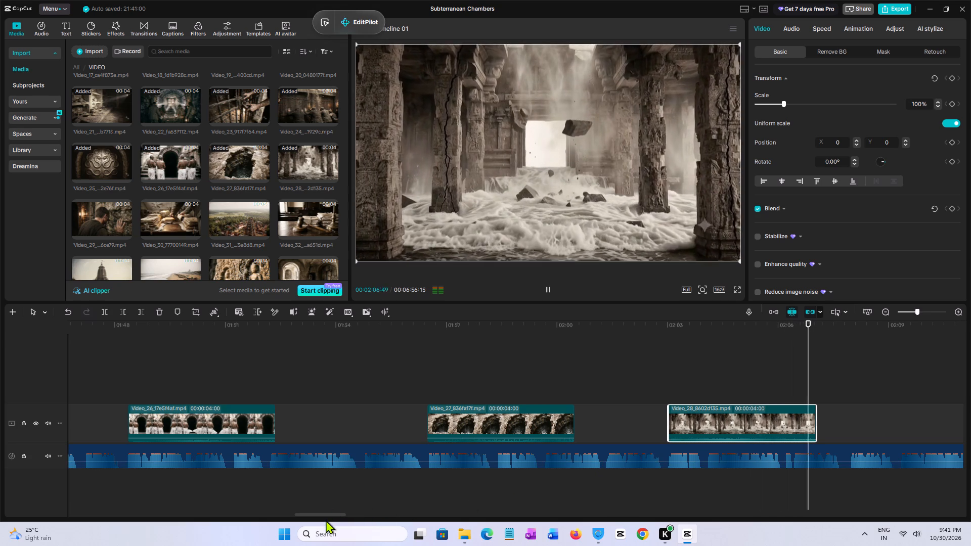
left_click_drag(327, 516, 359, 516)
key("space")
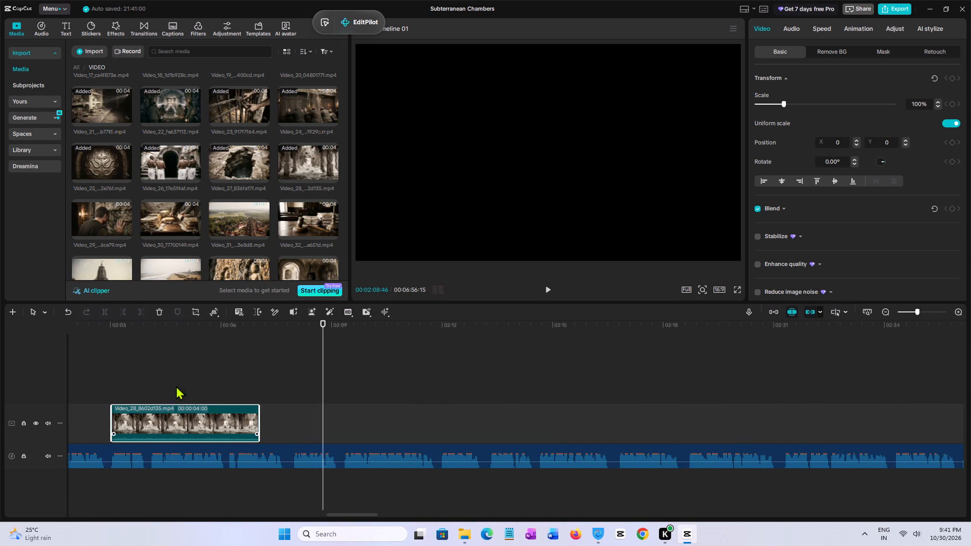
left_click(117, 369)
key("space")
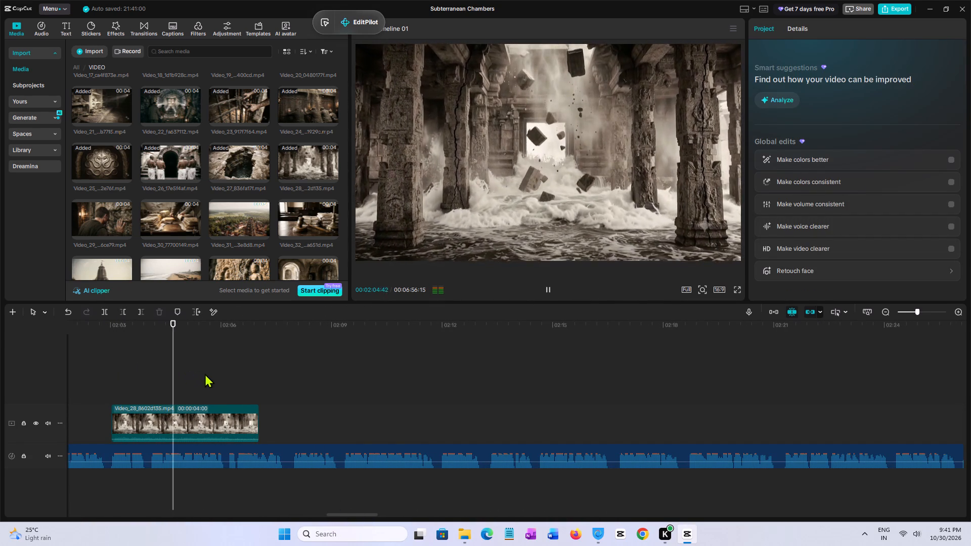
left_click(285, 406)
key("space")
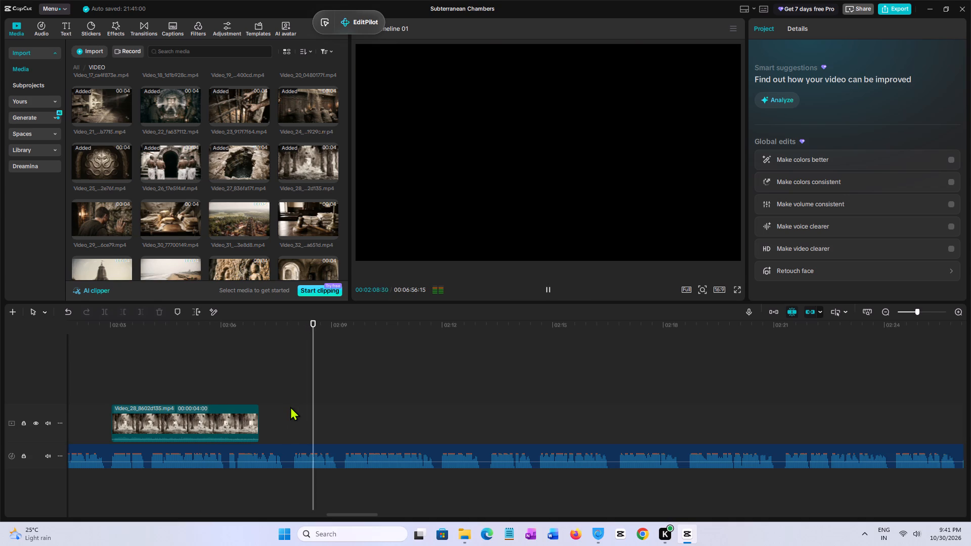
left_click(295, 405)
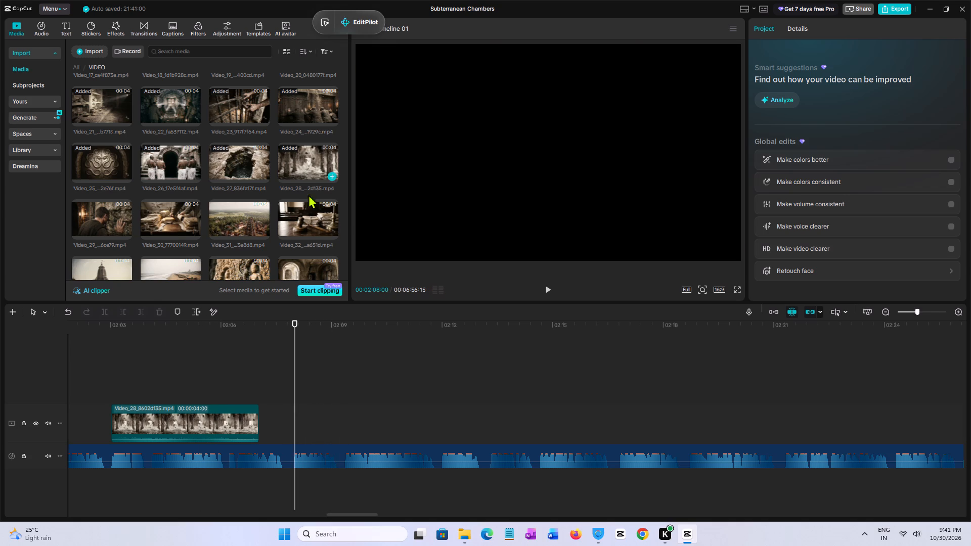
left_click(98, 214)
left_click_drag(104, 216, 297, 429)
Play back Video_29 with its audio and place the Video_30 clip of stacked paper files directly after it at 00:02:12:00 on the main track.
key("space")
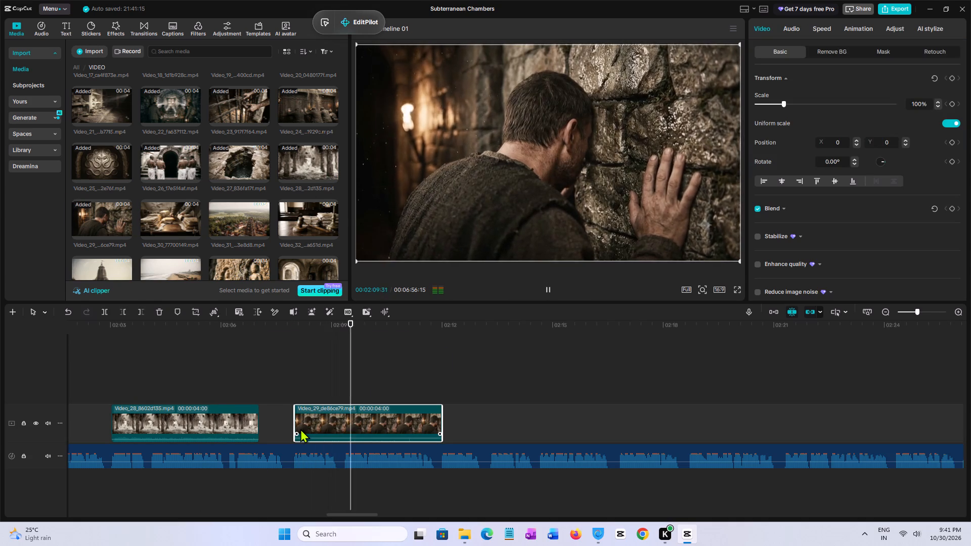
left_click(293, 383)
key("space")
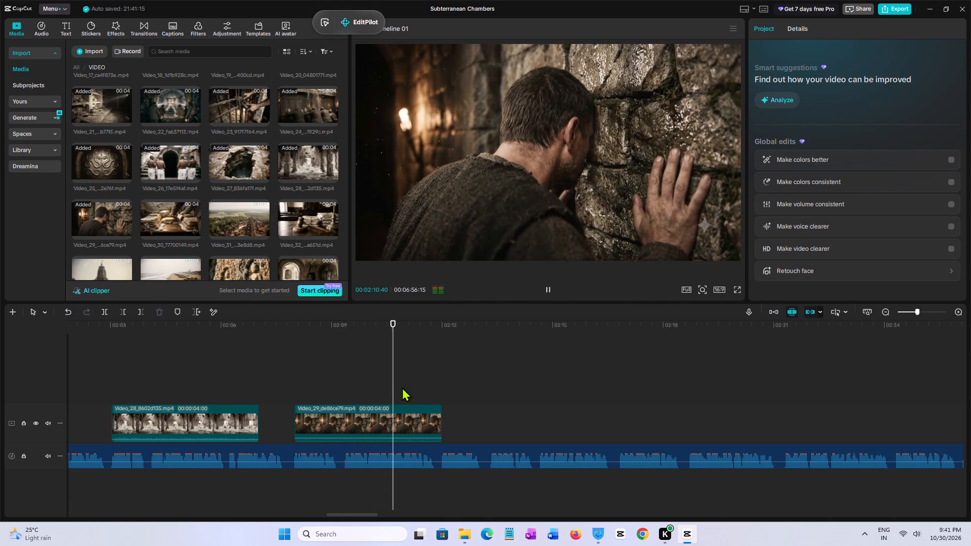
key("space")
key("space")
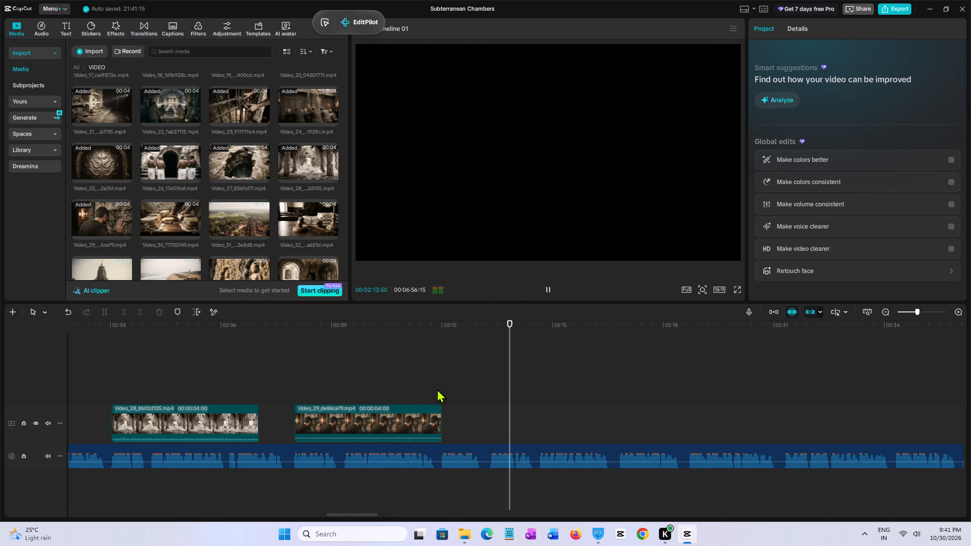
left_click(440, 387)
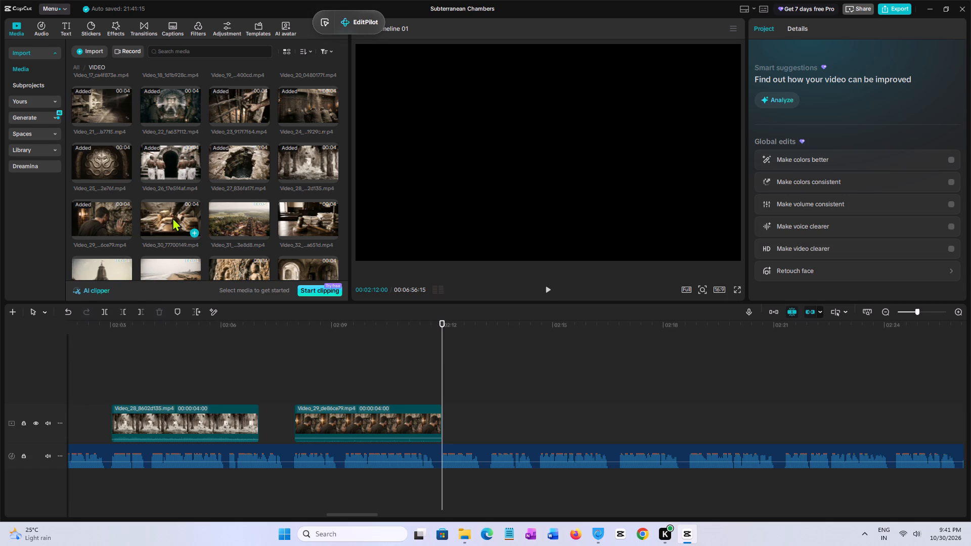
left_click(172, 217)
left_click_drag(167, 215, 438, 415)
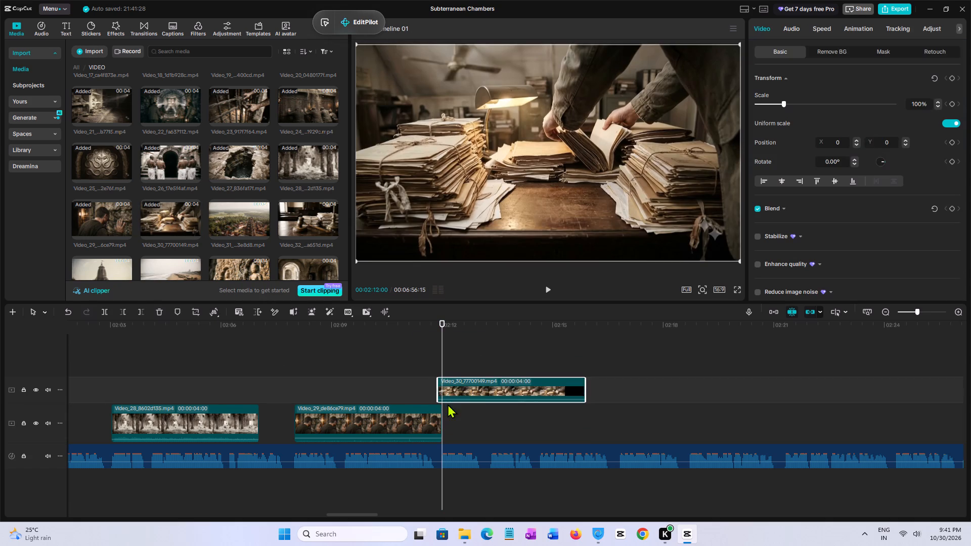
left_click_drag(454, 390, 459, 421)
Play back Video_30 and the audio after it, and place the Video_31 aerial temple-town clip at 00:02:18:42 on the main track.
key("space")
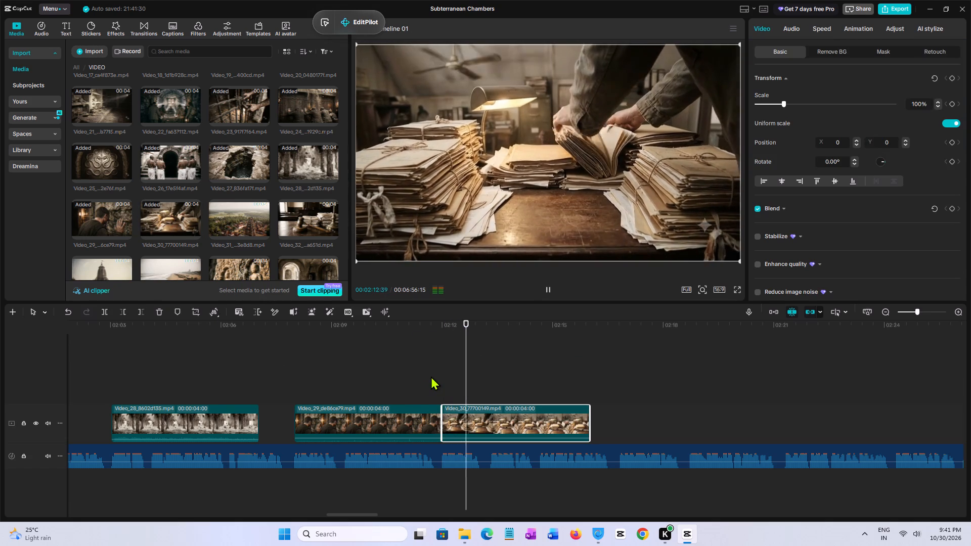
left_click(434, 376)
key("space")
key("space")
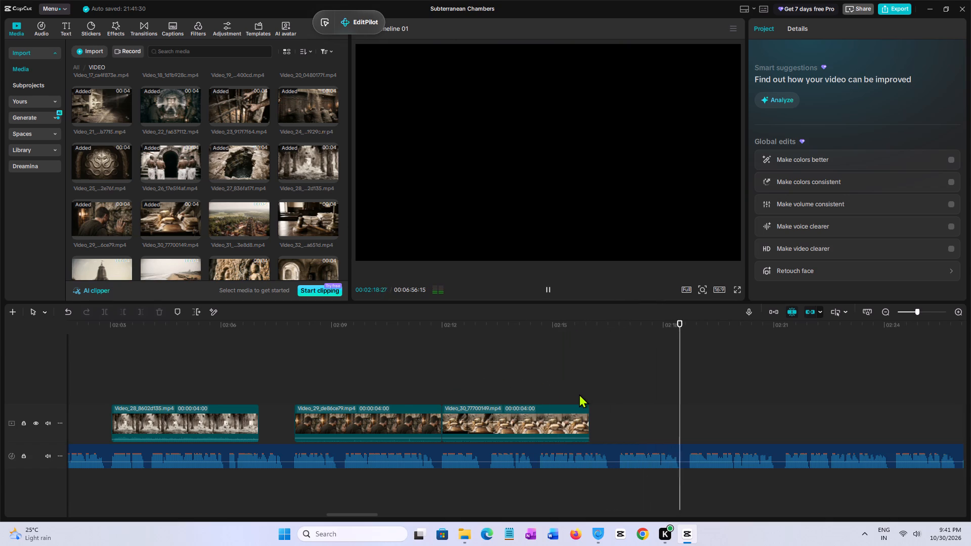
left_click(688, 403)
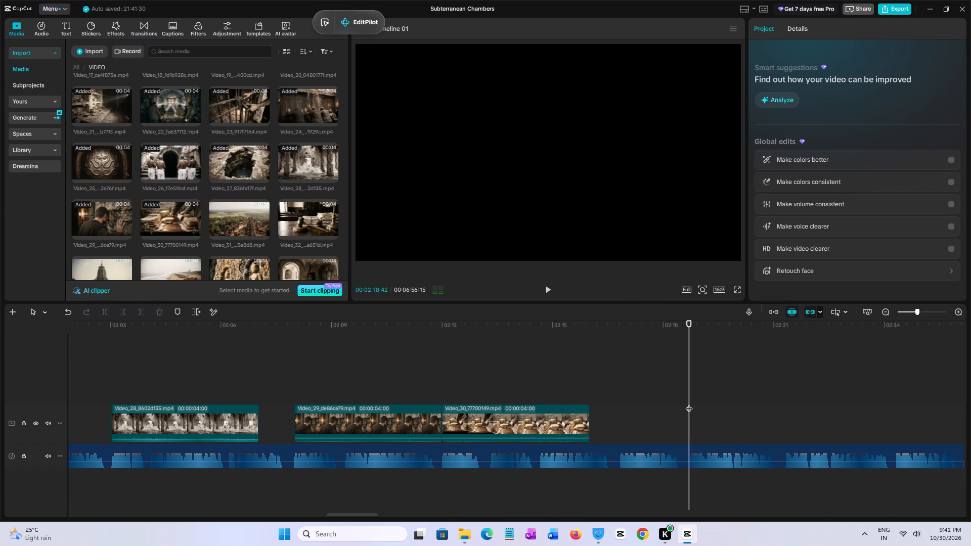
left_click(228, 221)
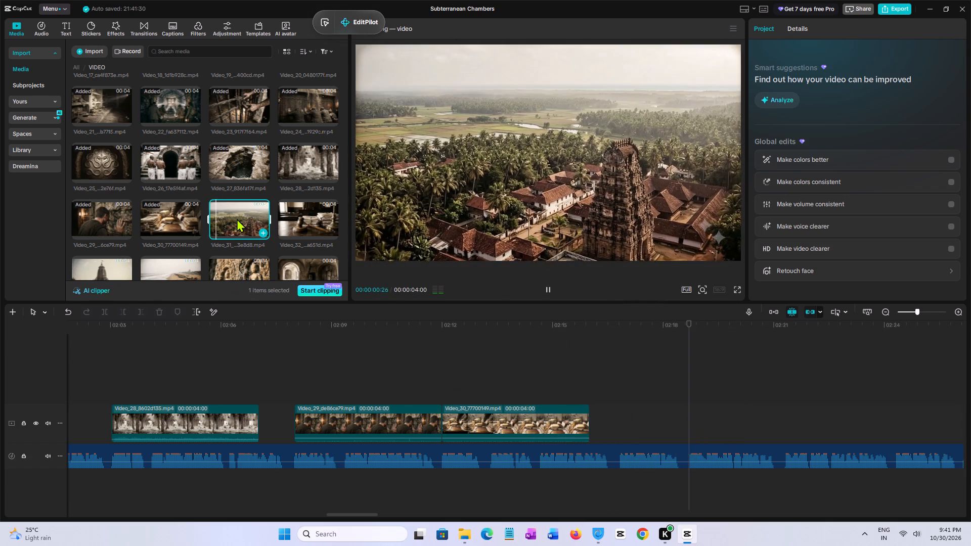
left_click_drag(236, 218, 691, 429)
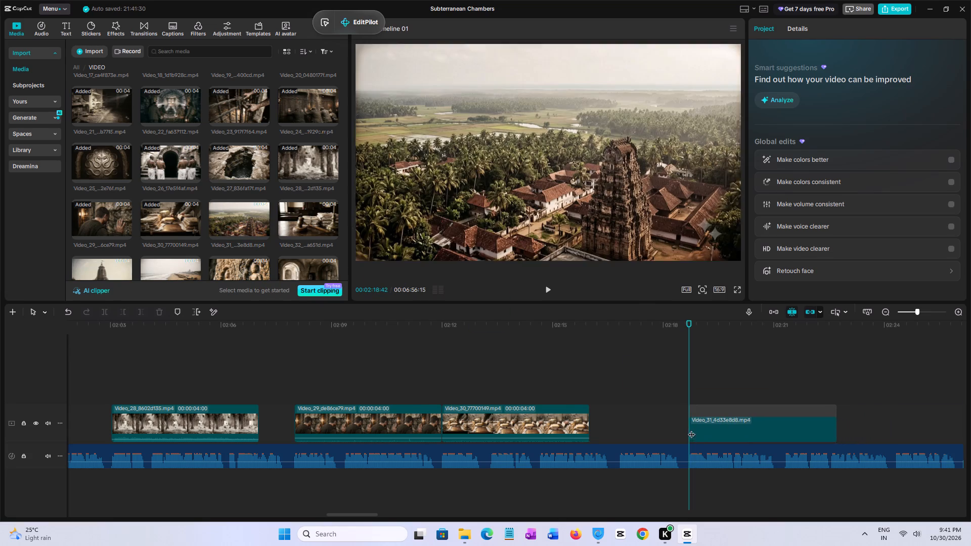
Play back Video_31 with its audio and place the Video_32 clip of the gavel and paper files at 00:02:24:20 on the main track.
key("space")
left_click_drag(343, 515, 371, 516)
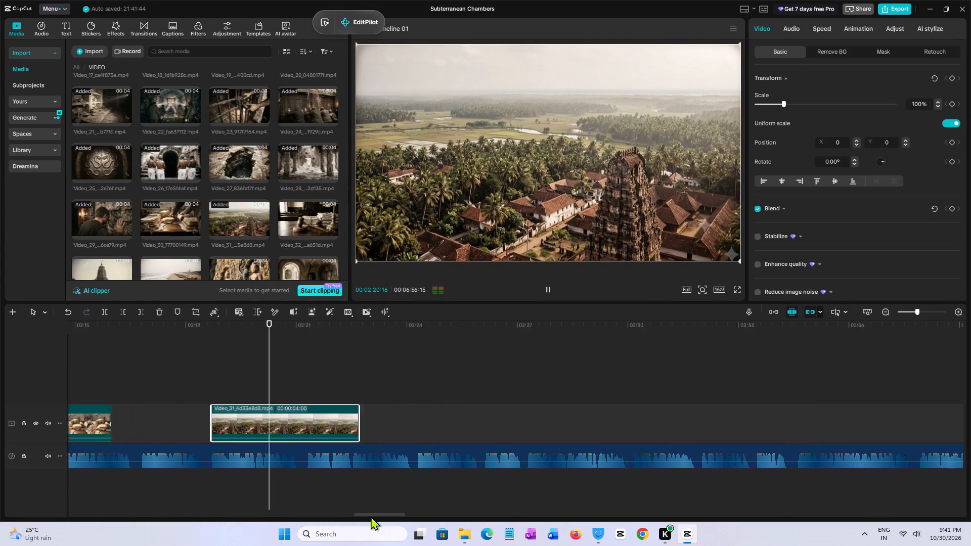
left_click_drag(371, 516, 375, 516)
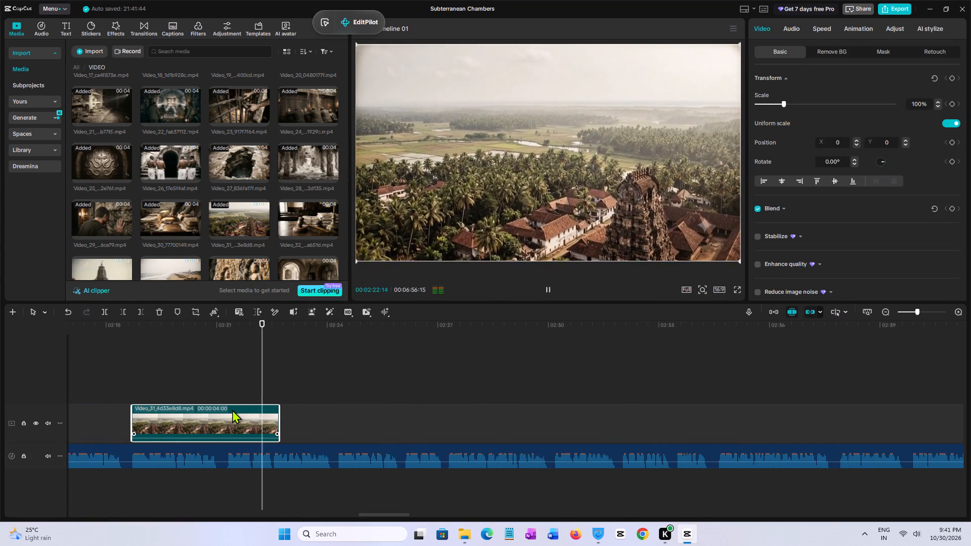
left_click(135, 375)
key("space")
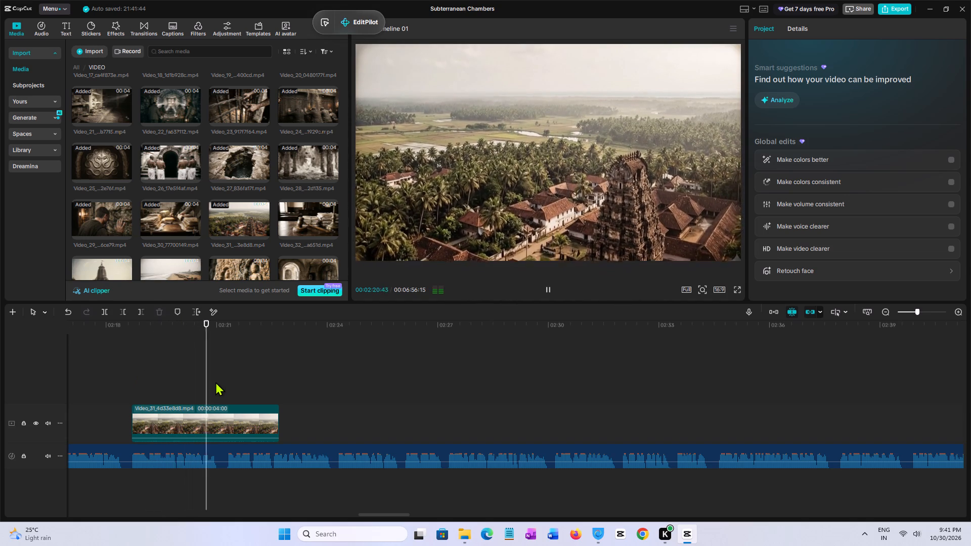
key("space")
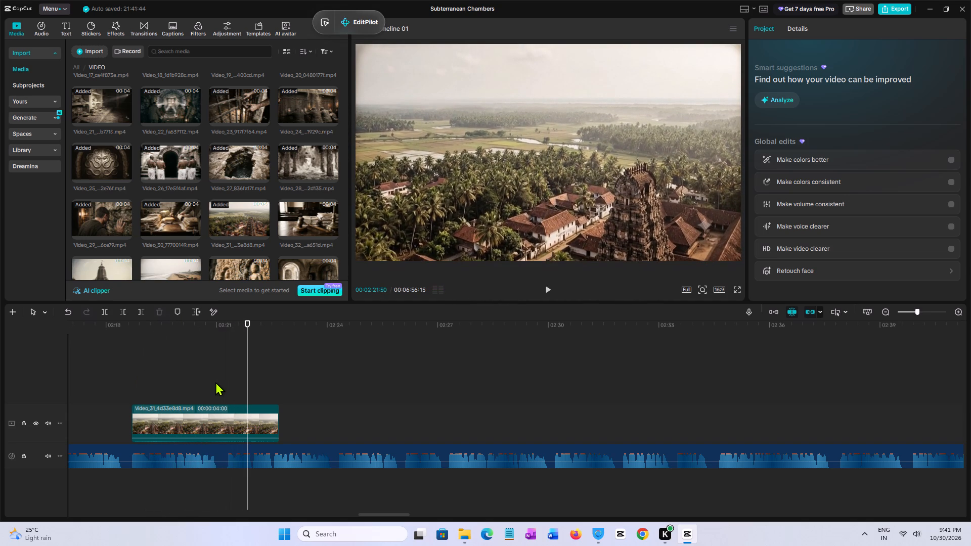
key("space")
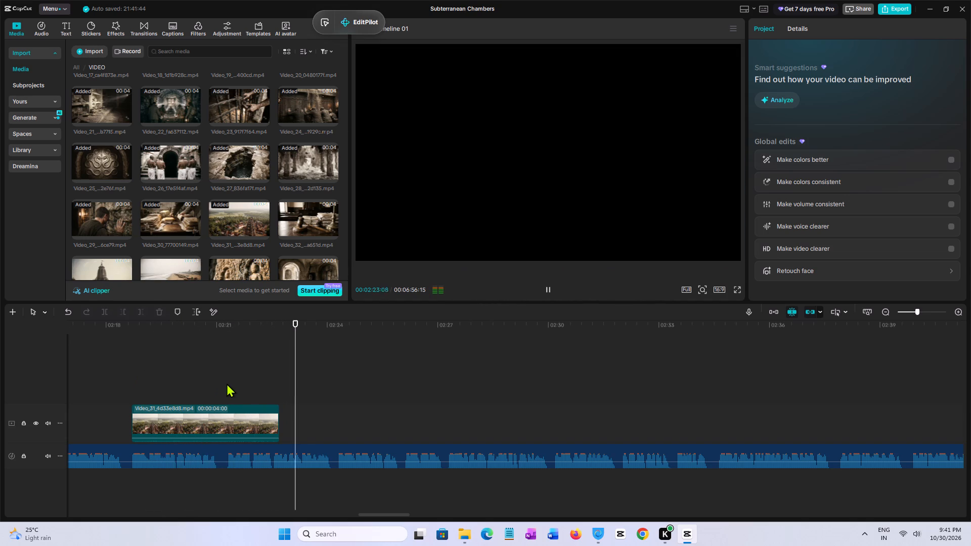
left_click(344, 414)
left_click(341, 413)
left_click(337, 413)
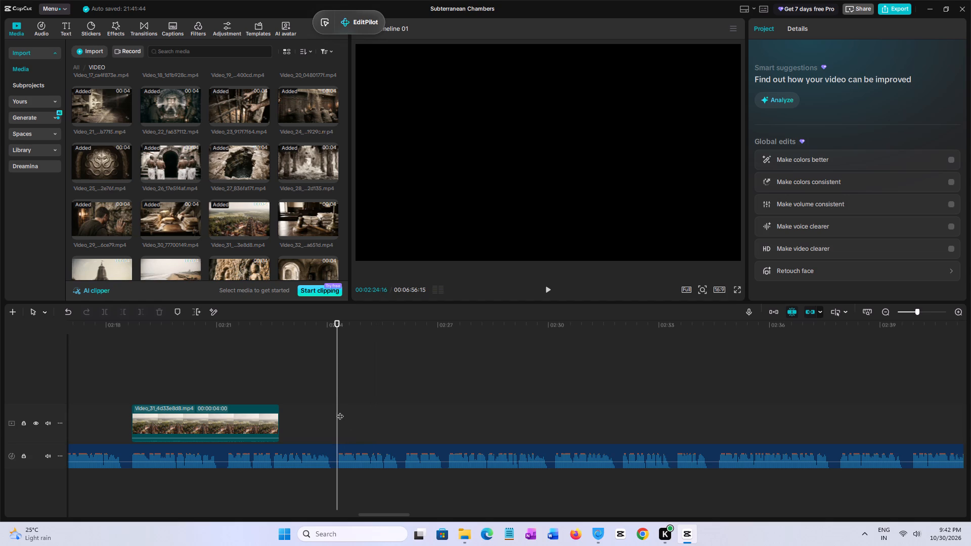
left_click(340, 411)
left_click(339, 411)
left_click(339, 411)
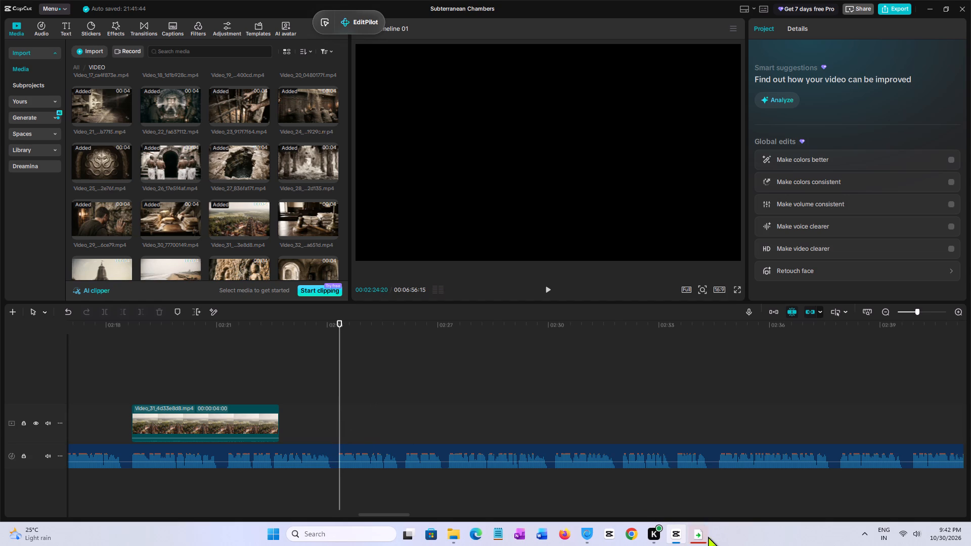
left_click(746, 443)
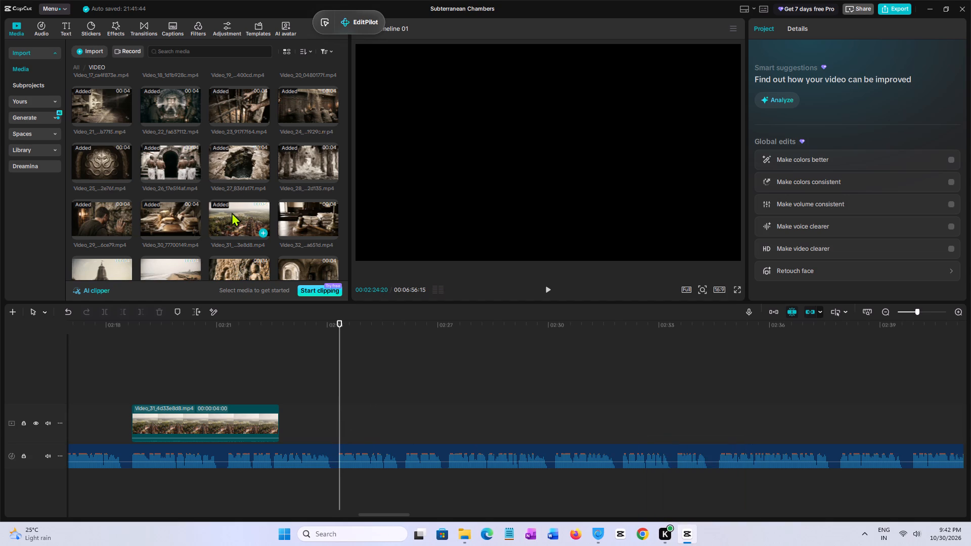
left_click(296, 226)
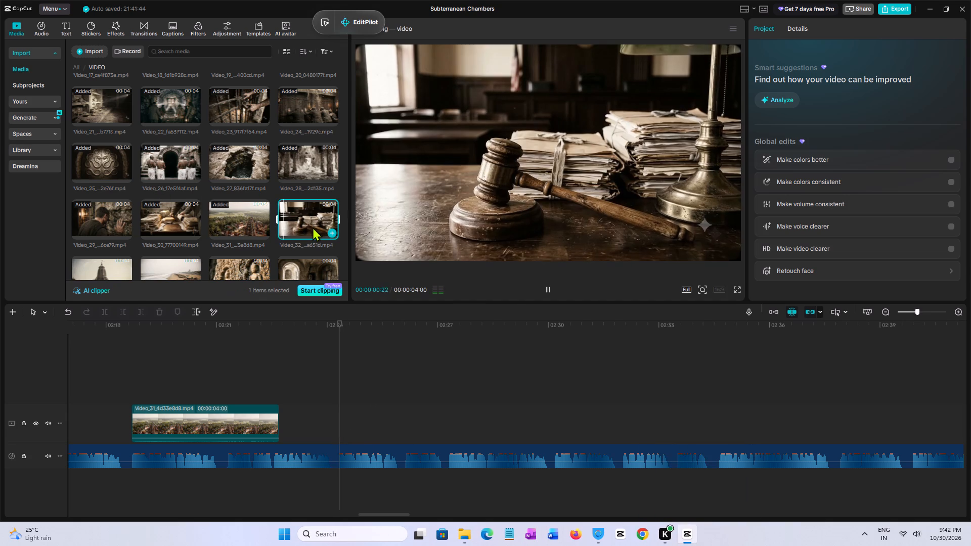
left_click_drag(306, 220, 341, 422)
Replay the start of Video_32 several times to check how the clip lines up with the audio.
key("space")
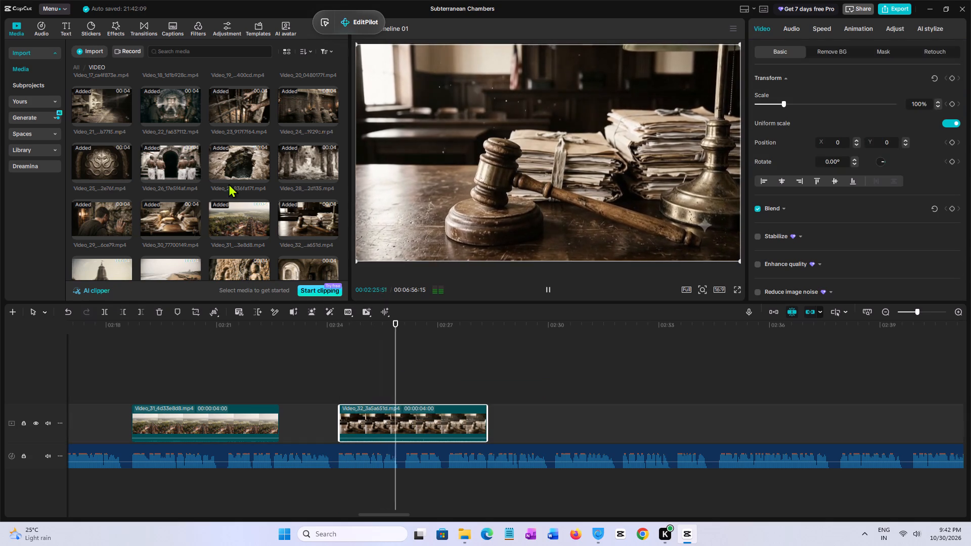
left_click(332, 373)
key("space")
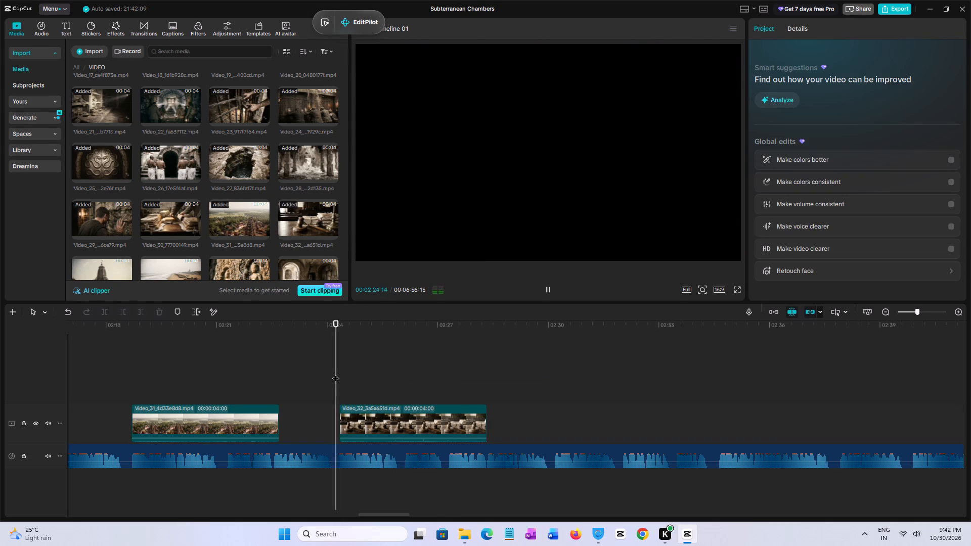
left_click(337, 369)
key("space")
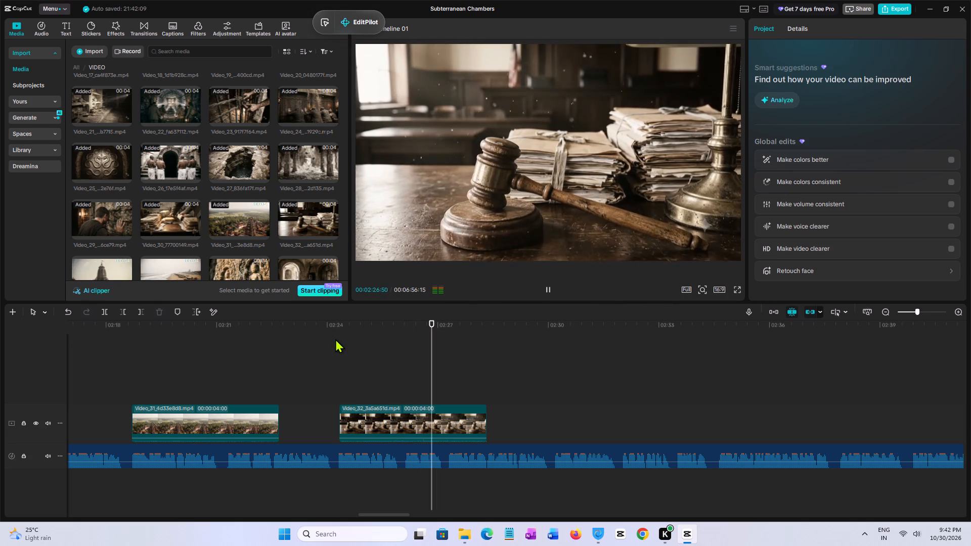
left_click(332, 339)
key("space")
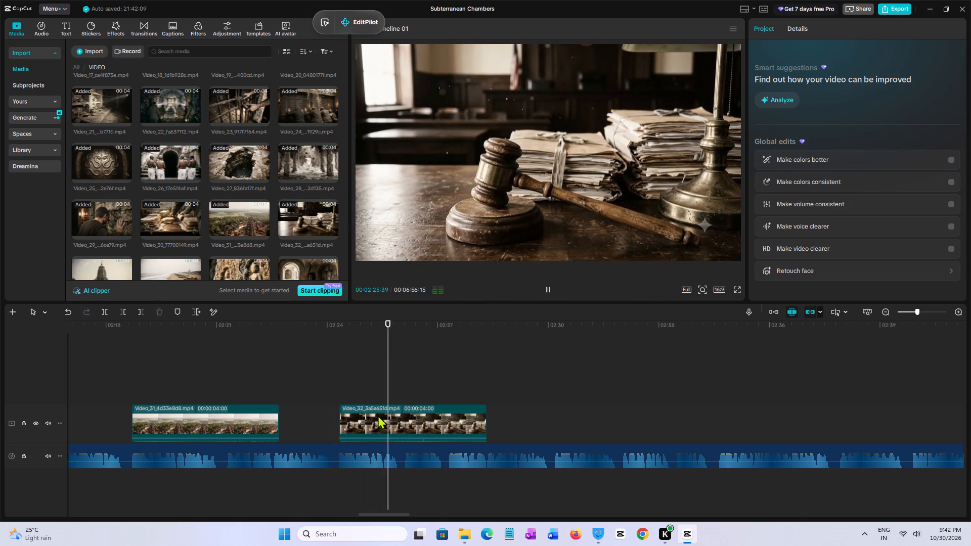
left_click(337, 384)
key("space")
left_click(340, 384)
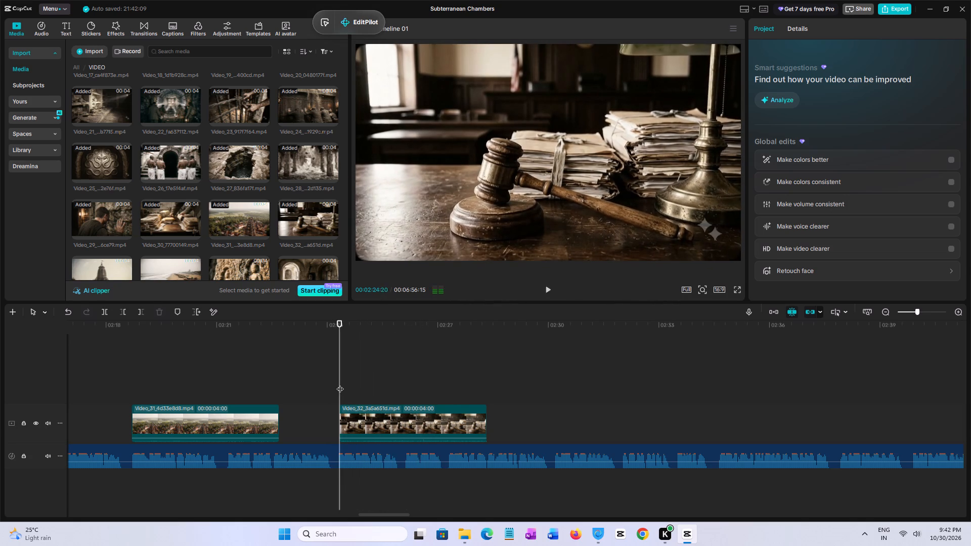
key("space")
left_click(340, 384)
key("space")
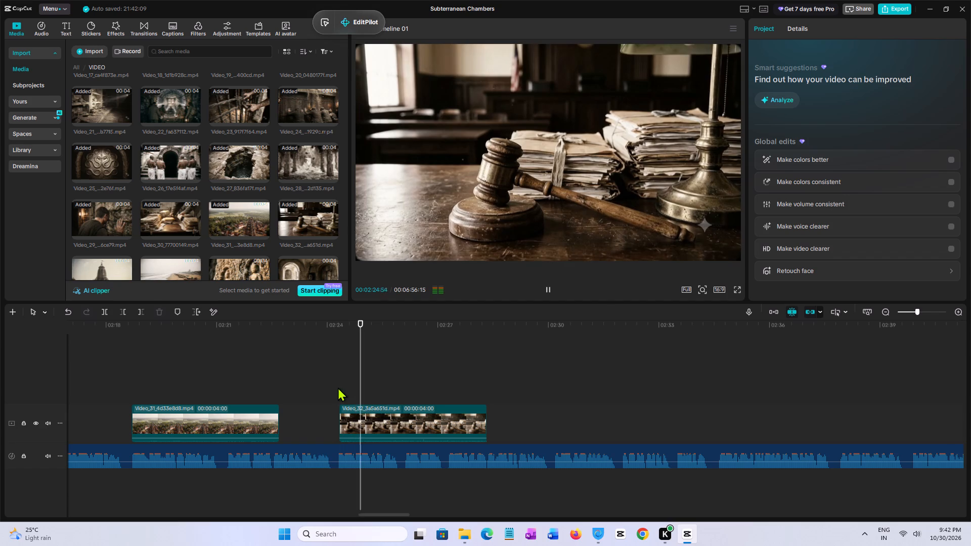
left_click(343, 390)
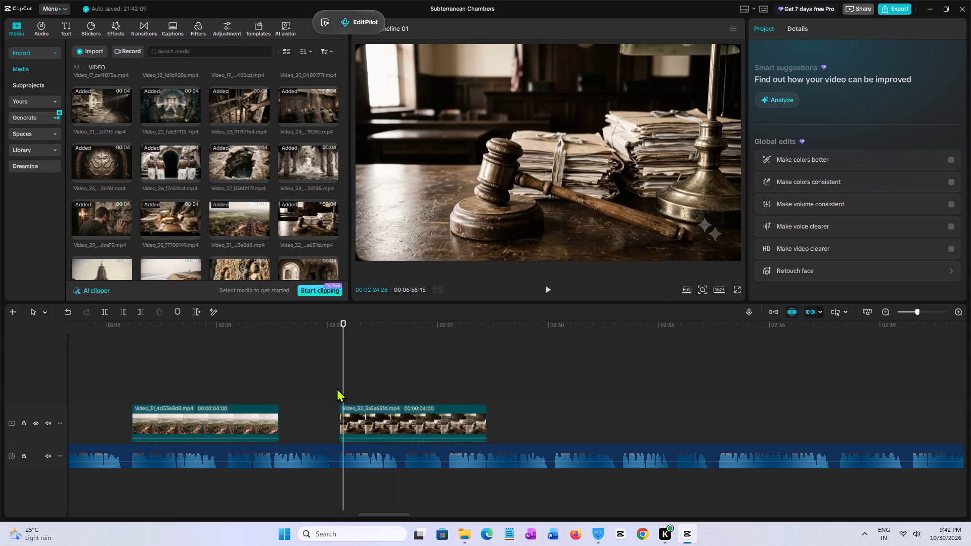
left_click(336, 388)
key("space")
left_click(340, 387)
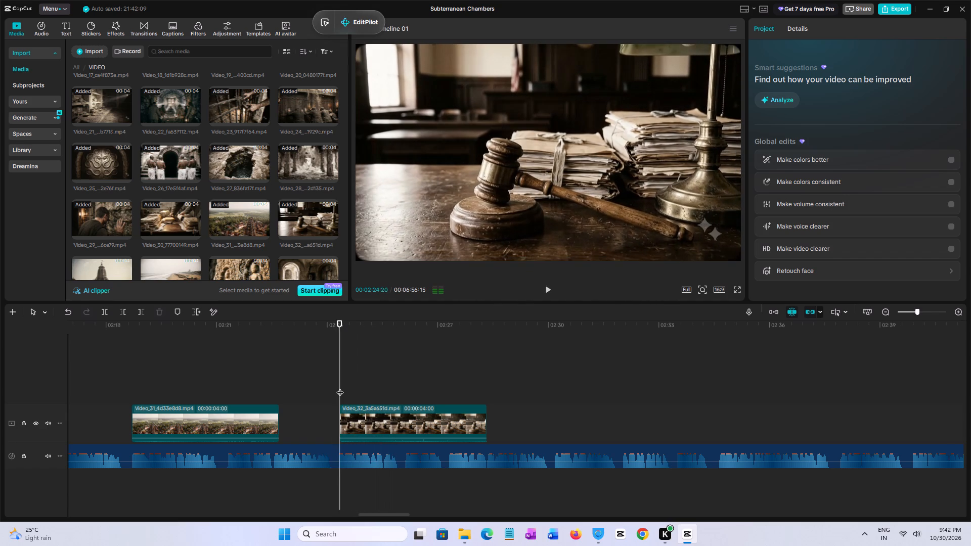
key("space")
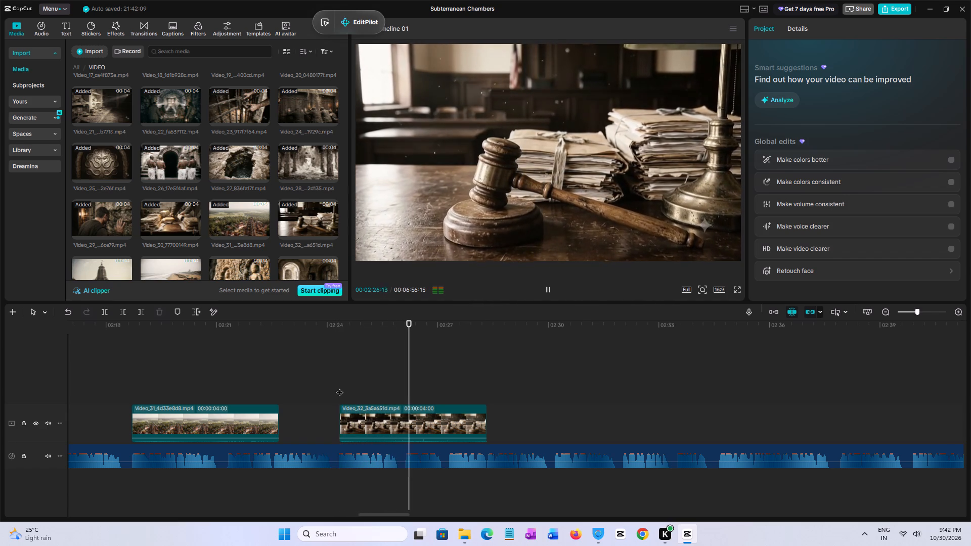
left_click(339, 387)
key("space")
Play back the audio through and past Video_32, and place the Video_33 temple tower clip at 00:02:32:03 on the main track.
left_click(338, 387)
key("space")
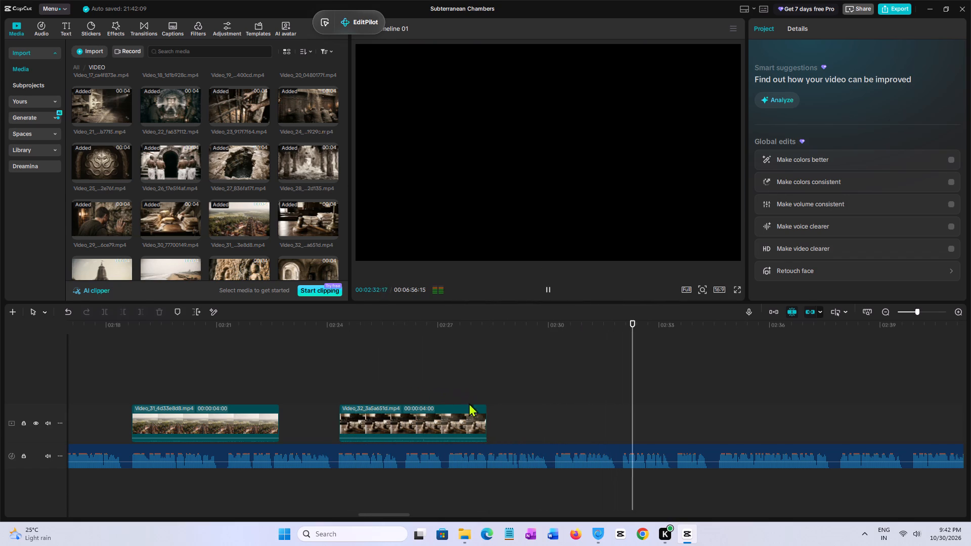
left_click(625, 408)
double_click(619, 406)
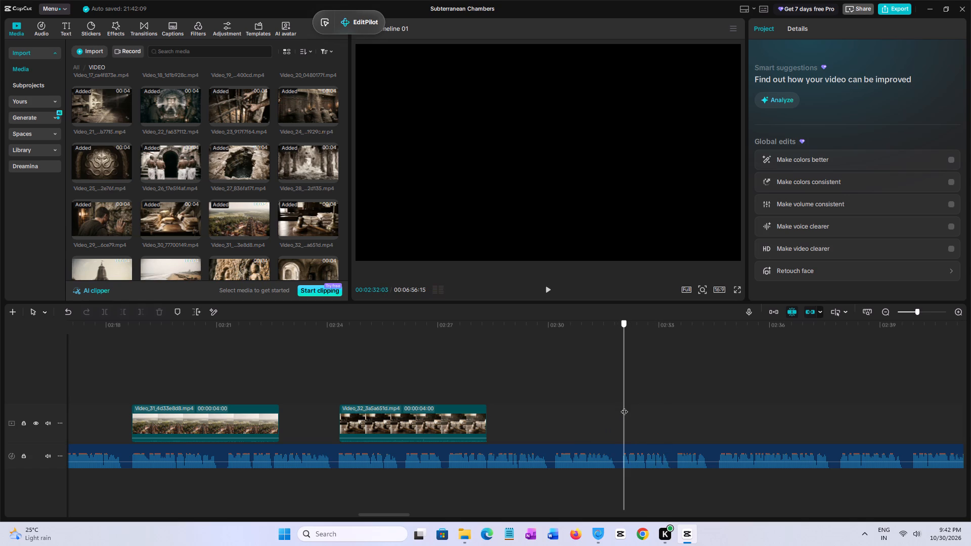
scroll(278, 211, "down", 1)
scroll(253, 172, "down", 1)
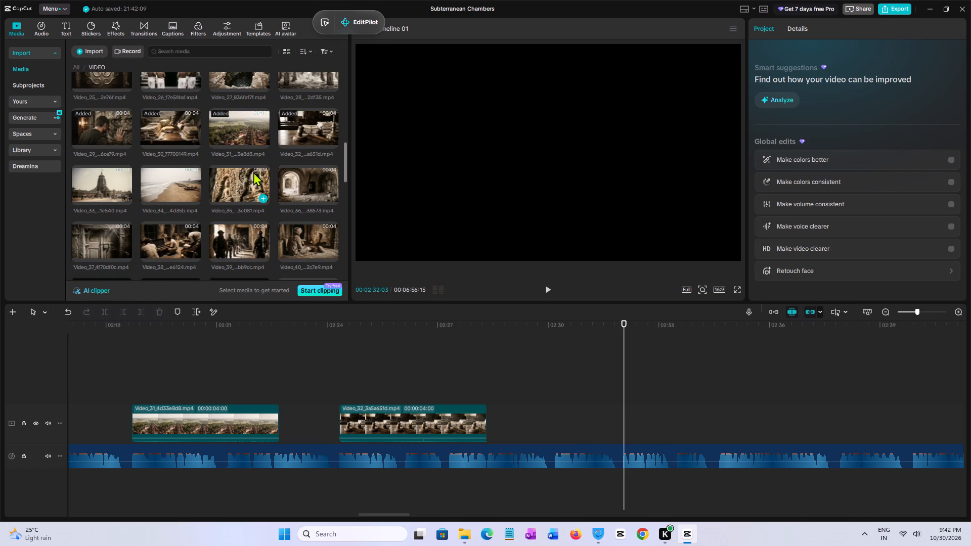
left_click(106, 184)
left_click_drag(93, 181, 479, 352)
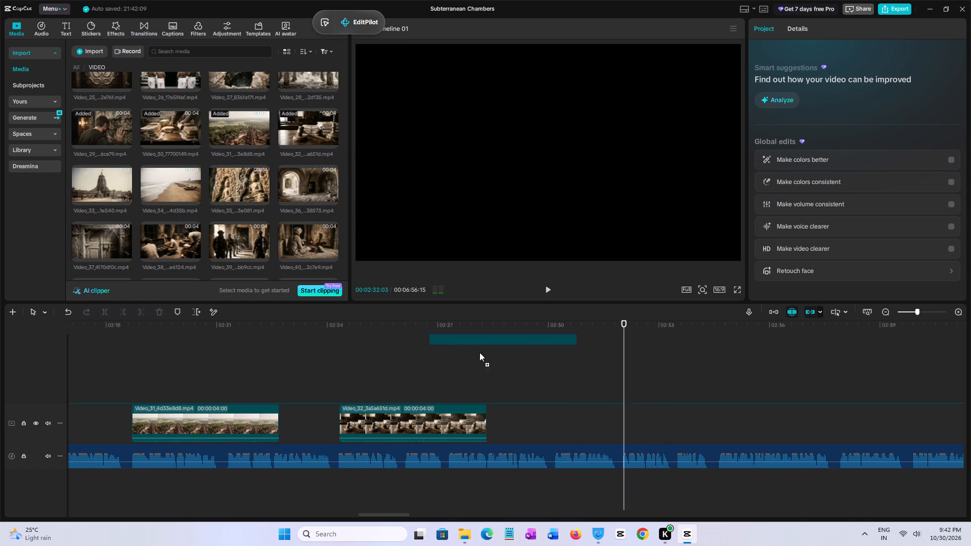
left_click_drag(479, 352, 624, 424)
Play back Video_33 with its audio through to the end of the clip.
key("space")
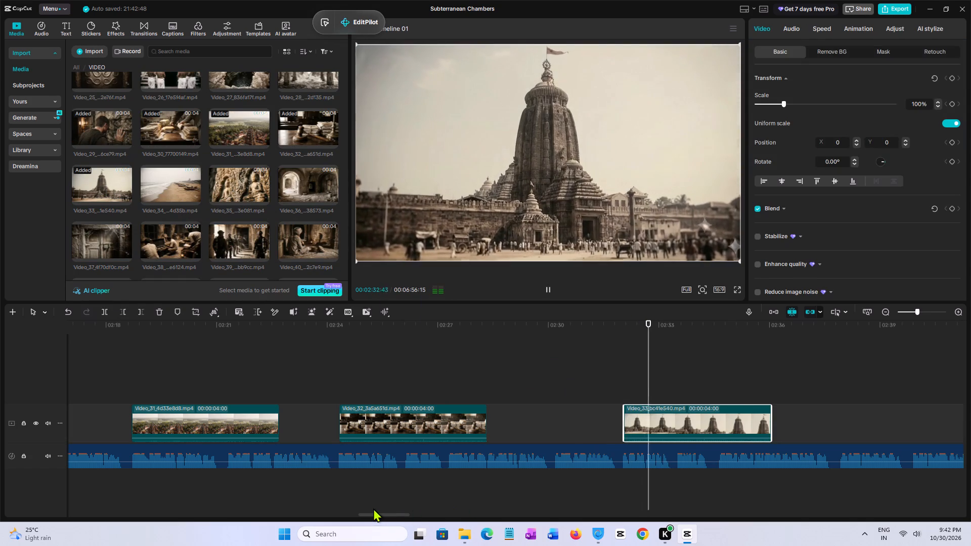
left_click_drag(368, 515, 391, 515)
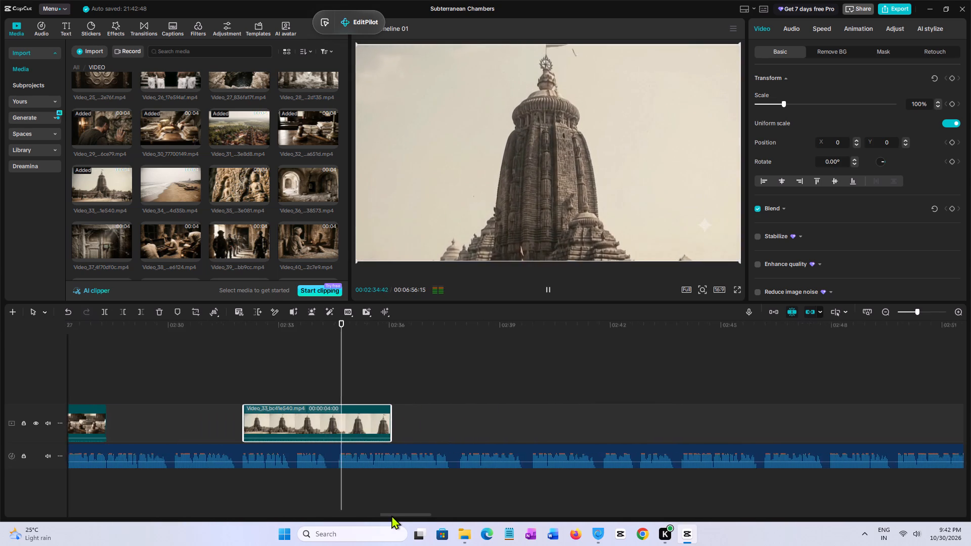
left_click_drag(391, 515, 399, 515)
key("space")
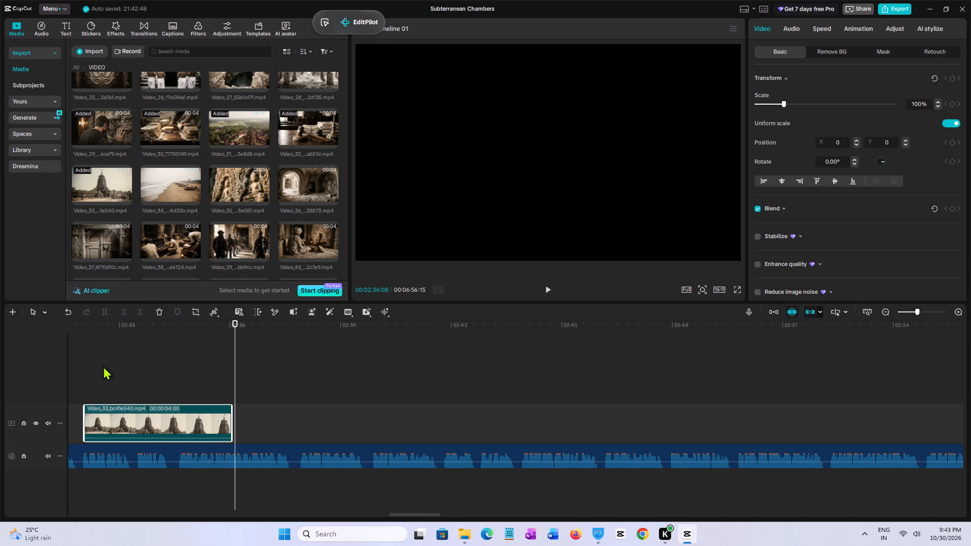
Replay the start of Video_33 several times to check how the clip lines up with the audio.
left_click(81, 361)
key("space")
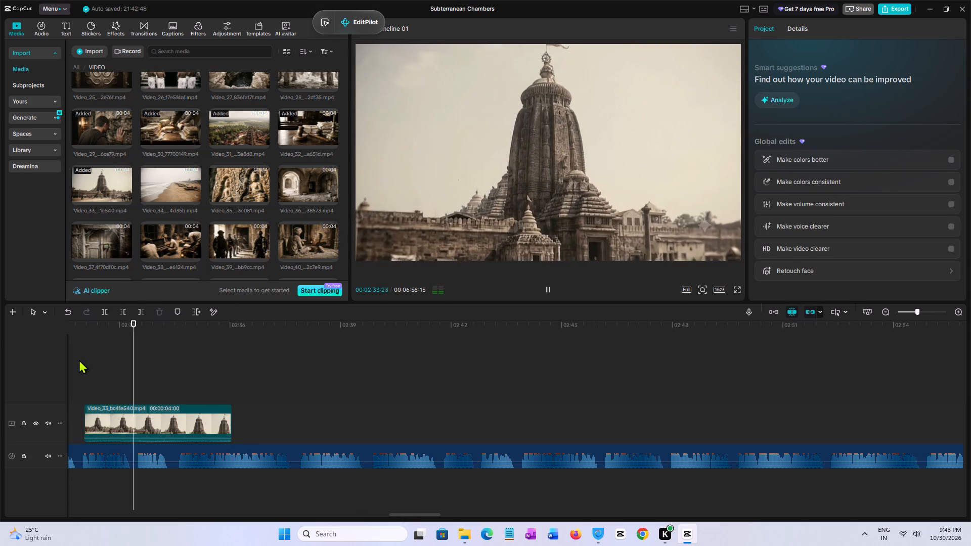
left_click(79, 359)
key("space")
left_click(81, 359)
key("space")
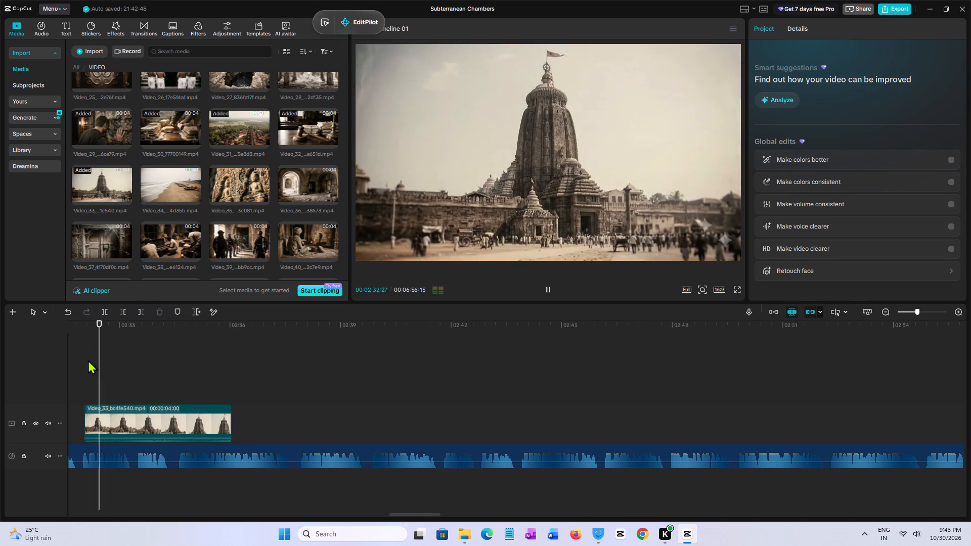
left_click(96, 359)
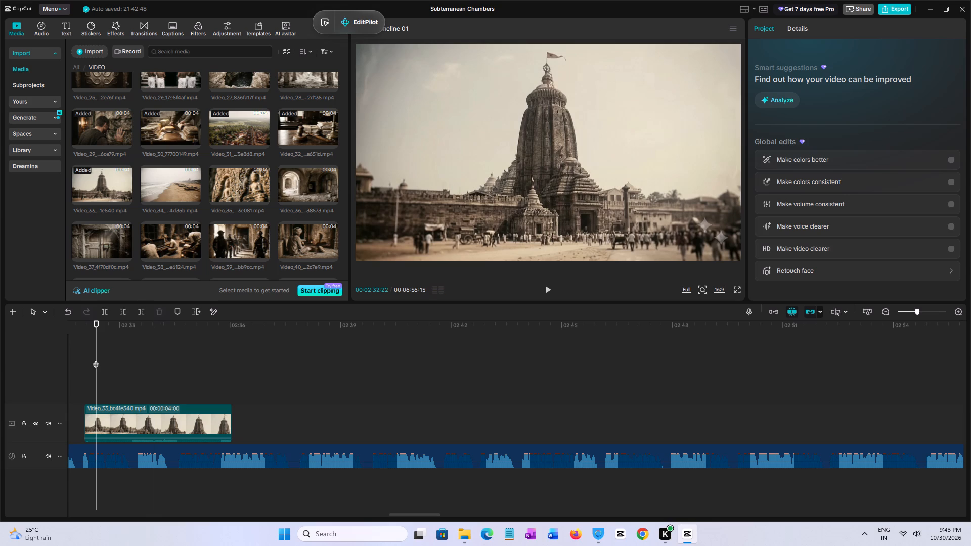
left_click(96, 359)
left_click(80, 356)
key("space")
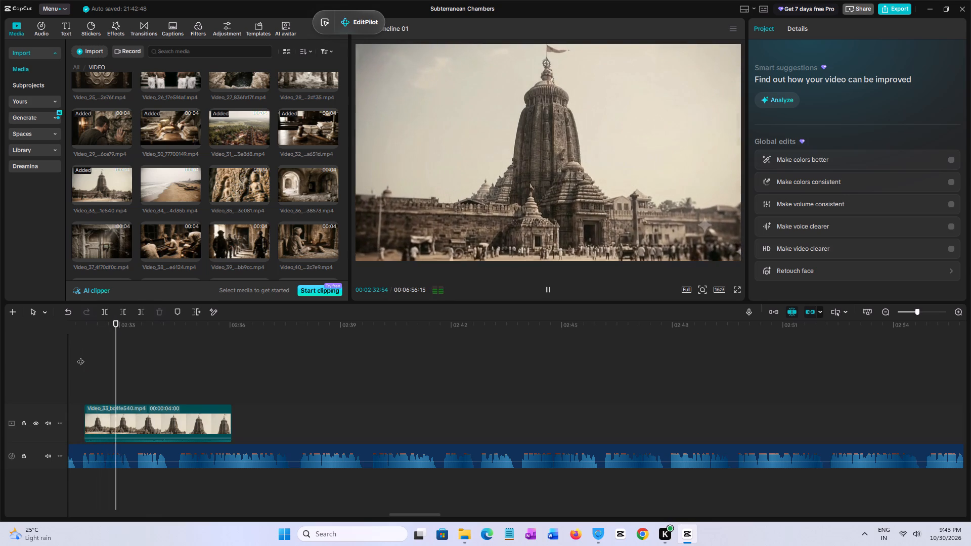
key("space")
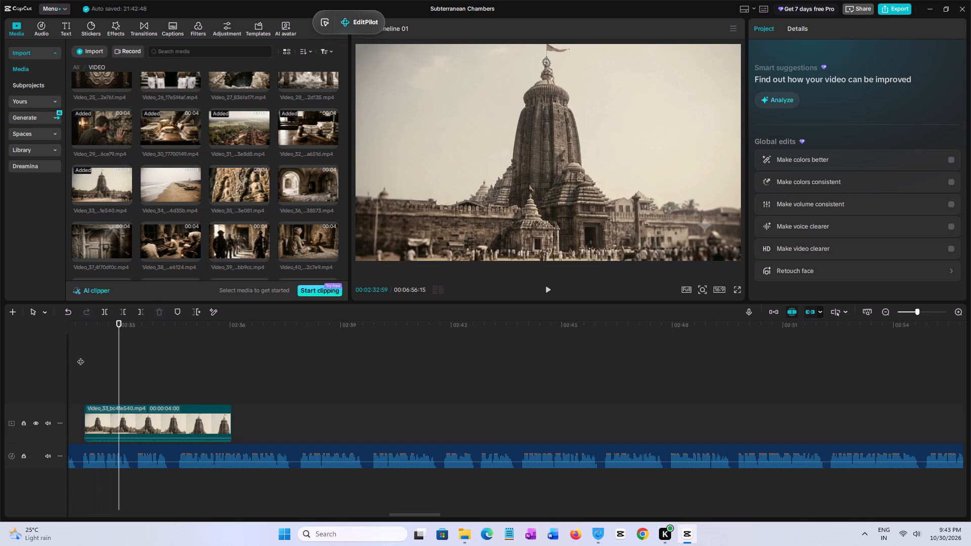
left_click(80, 375)
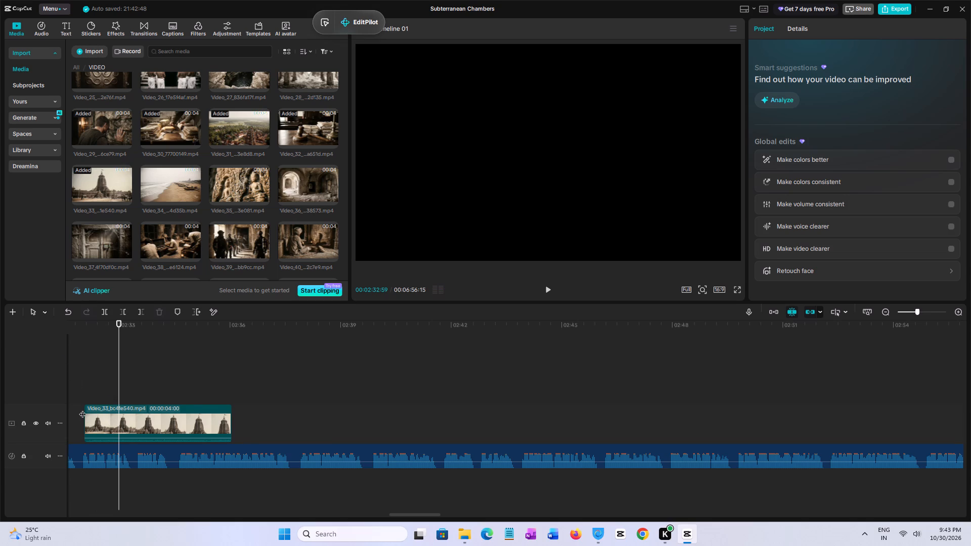
key("space")
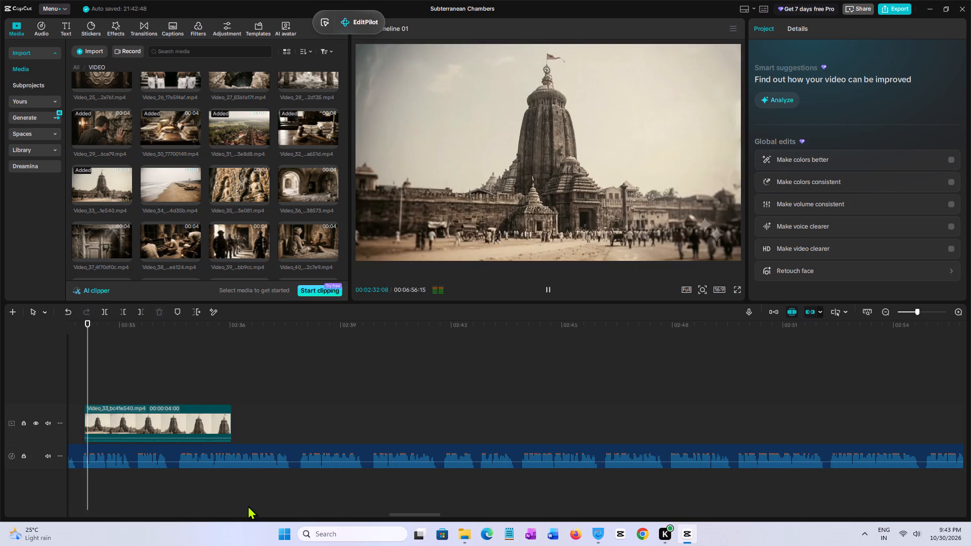
double_click(87, 379)
key("space")
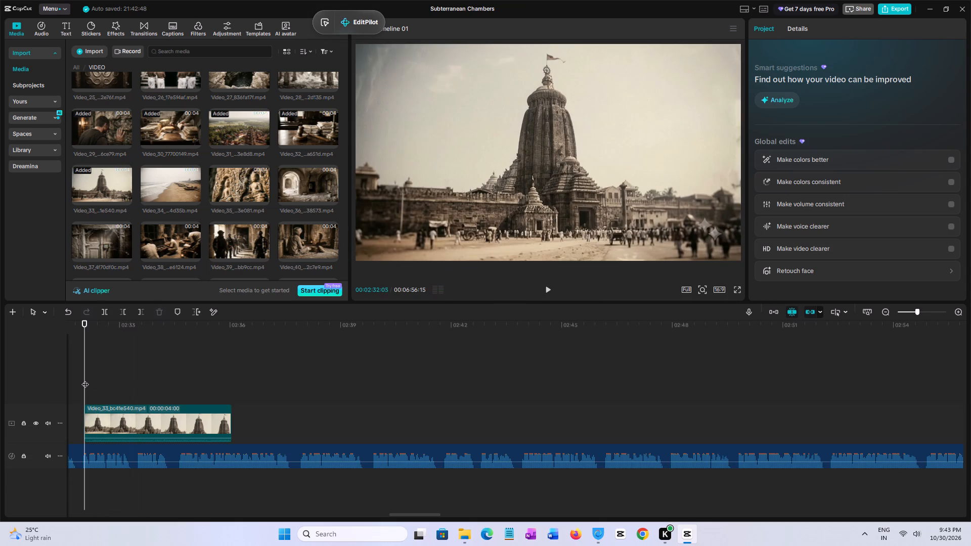
left_click(84, 379)
key("space")
left_click(84, 379)
key("space")
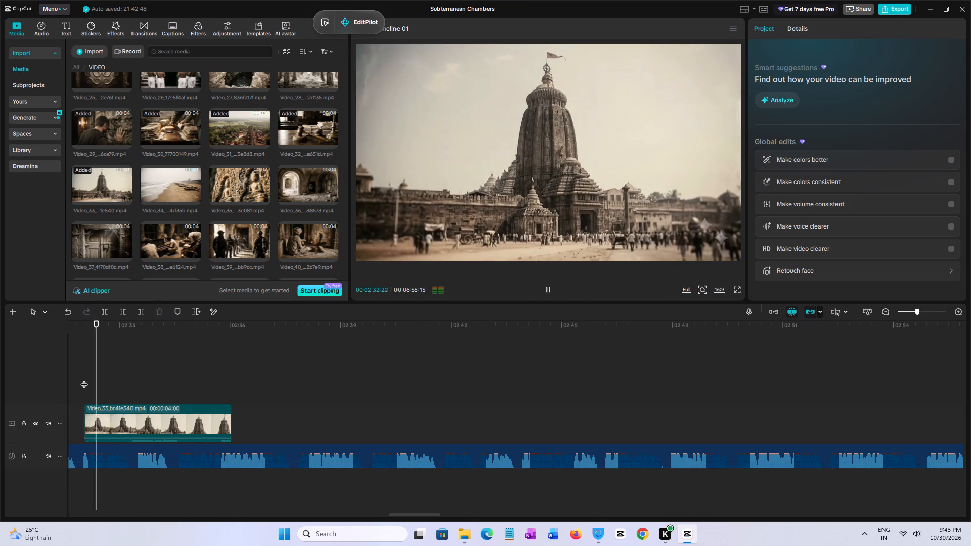
left_click(84, 379)
key("space")
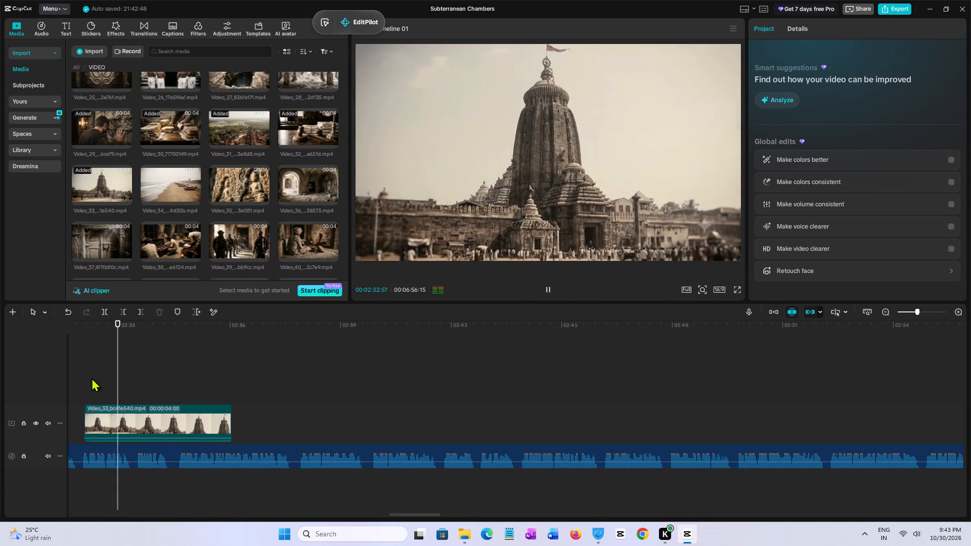
left_click(92, 377)
left_click(84, 371)
key("space")
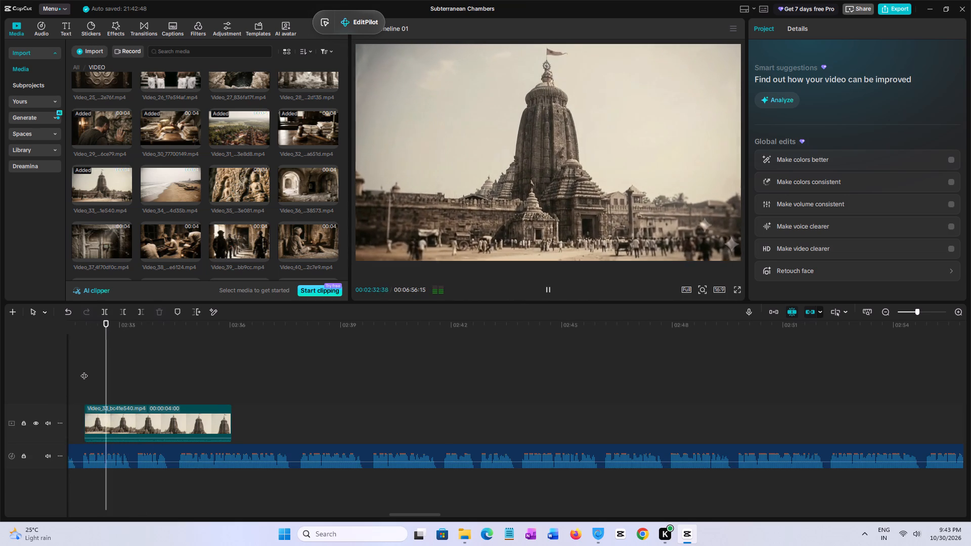
Play back Video_33 once more and trim the end of the temple tower clip to 00:02:34:38.
left_click(84, 370)
key("space")
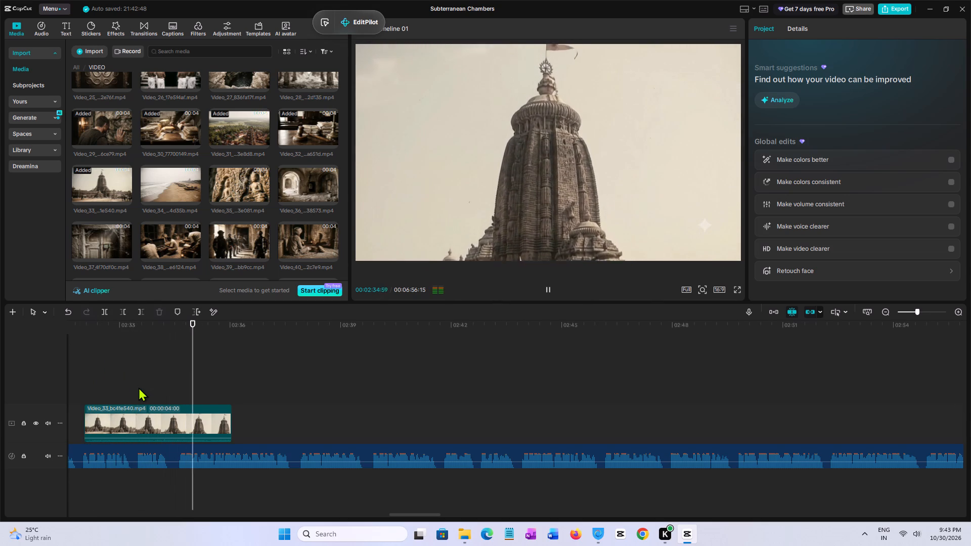
key("space")
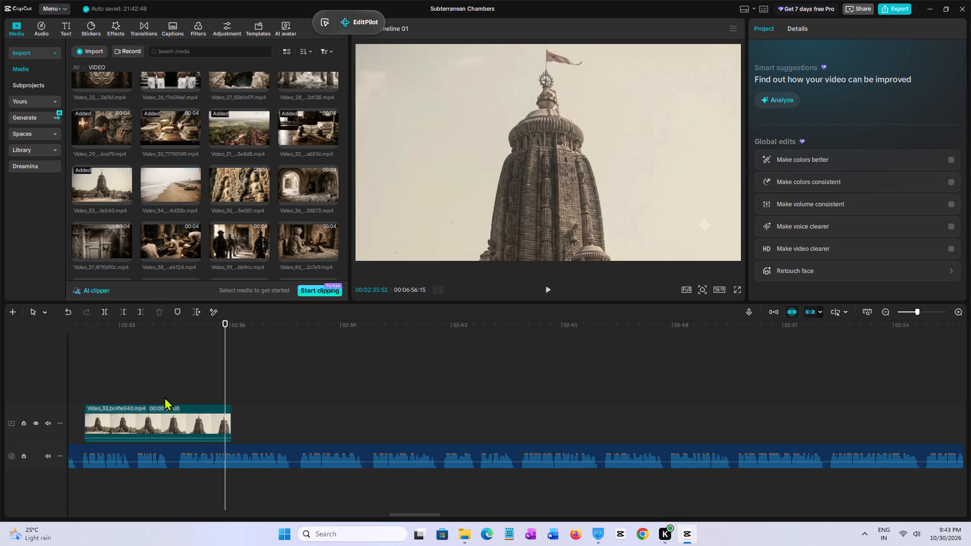
left_click(180, 396)
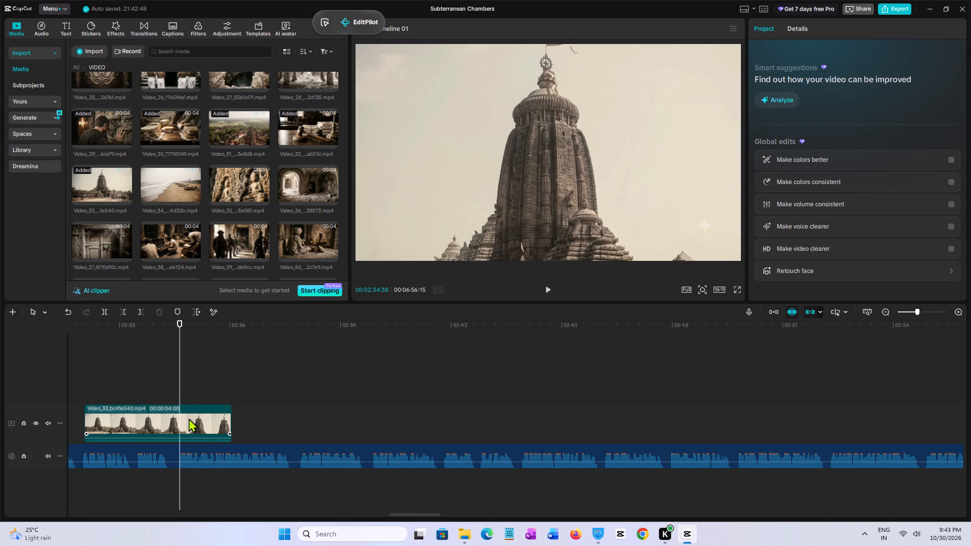
left_click(189, 418)
key("w")
Place the Video_34 beach clip with the fishing boats directly after Video_33 at 00:02:34:38 on the main track.
left_click(161, 184)
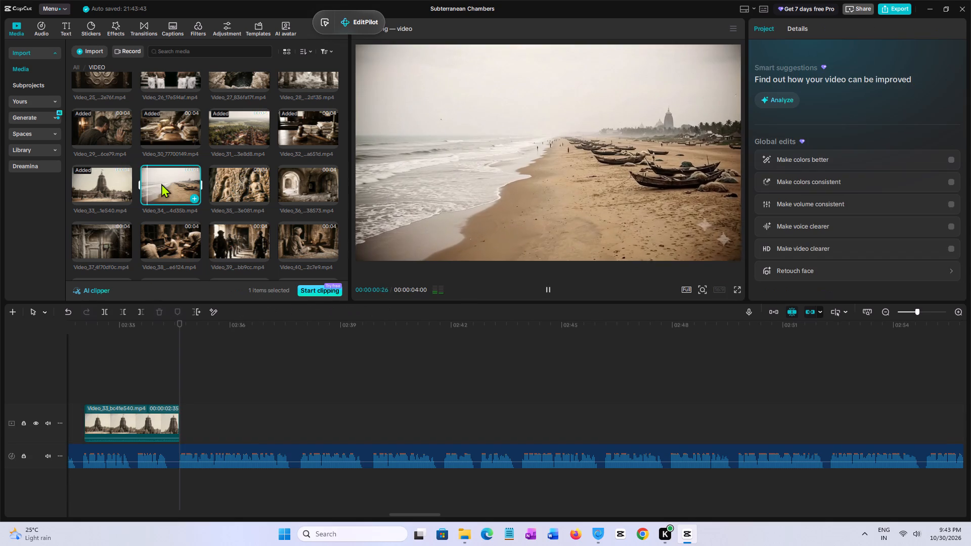
left_click_drag(161, 184, 181, 426)
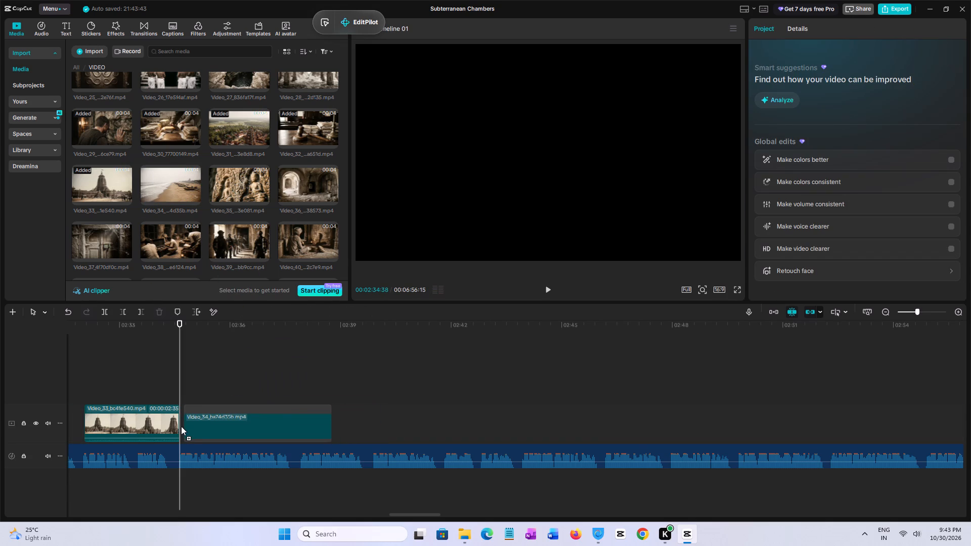
left_click_drag(181, 426, 178, 426)
Play back Video_33 and Video_34 with the audio, and trim the end of Video_34 to 00:02:37:56.
left_click(79, 357)
key("space")
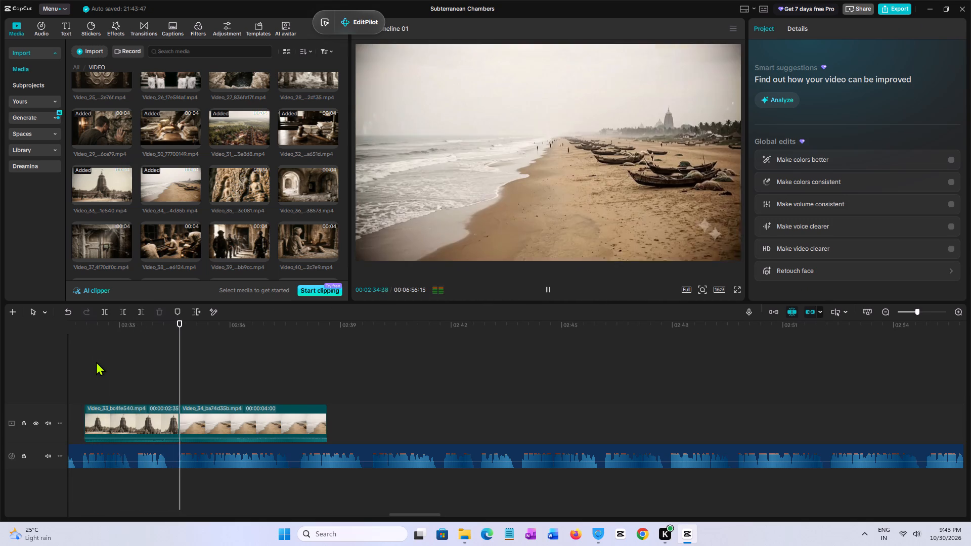
key("space")
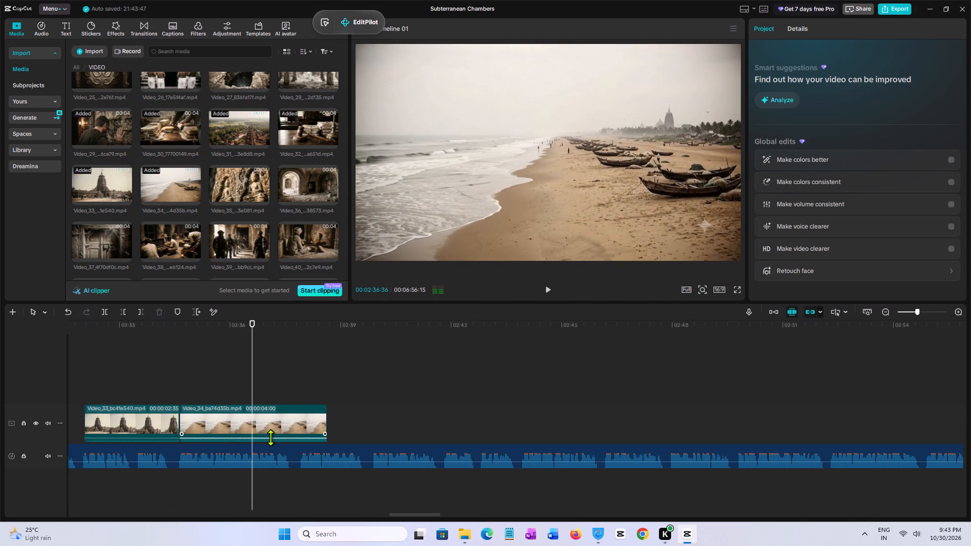
left_click(271, 438)
key("space")
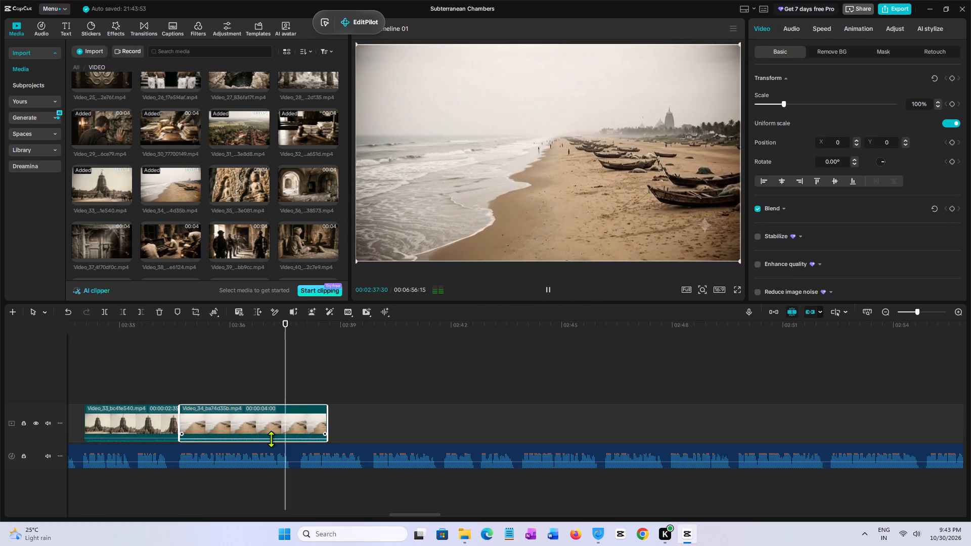
key("space")
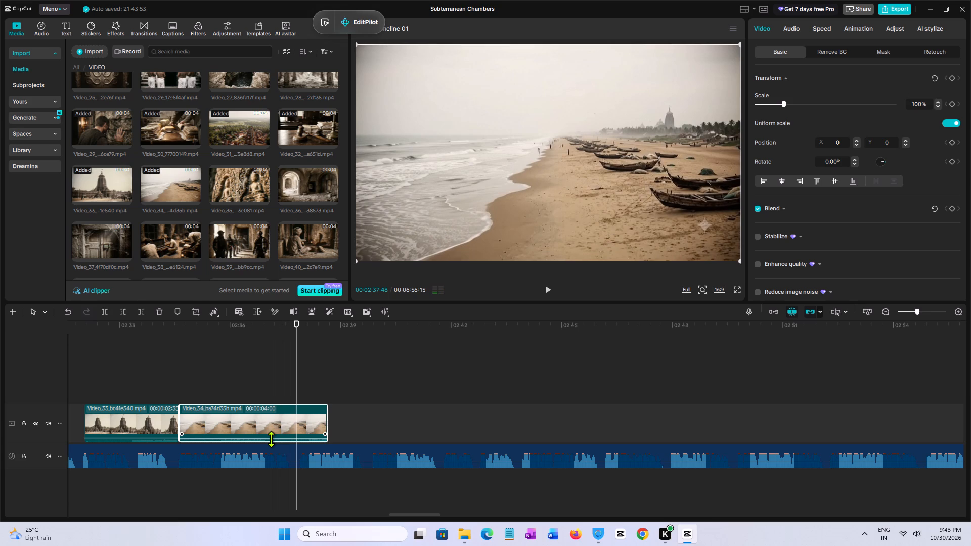
left_click(301, 391)
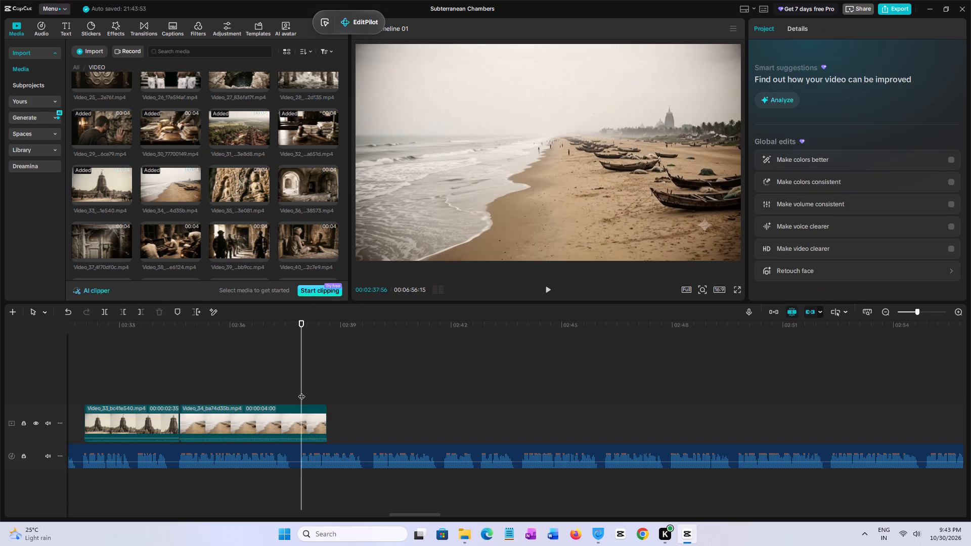
left_click(312, 421)
key("w")
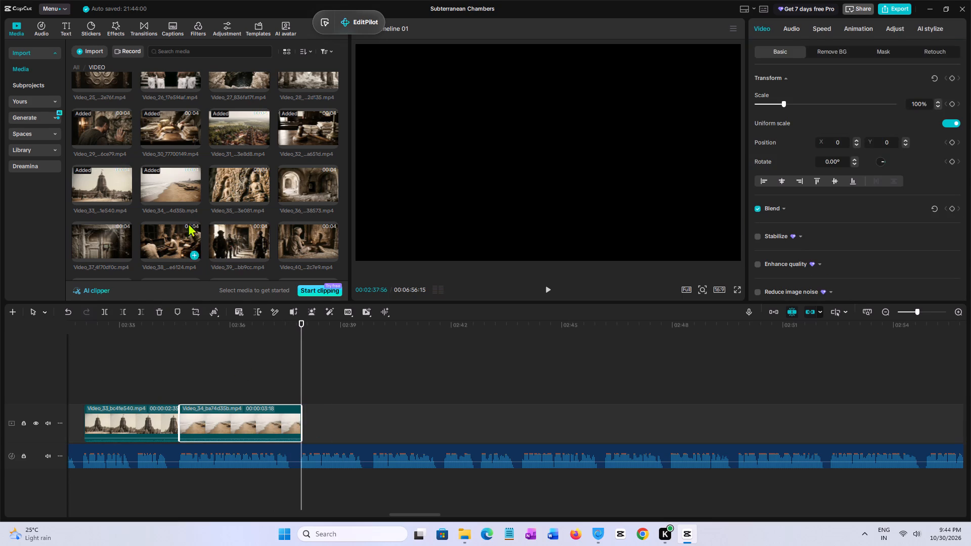
Place the Video_35 carved Buddha relief clip directly after Video_34 at 00:02:37:56 on the main track.
left_click(237, 184)
left_click_drag(242, 184, 304, 418)
Replay Video_35 several times from around its start to check where its audio passage ends.
key("space")
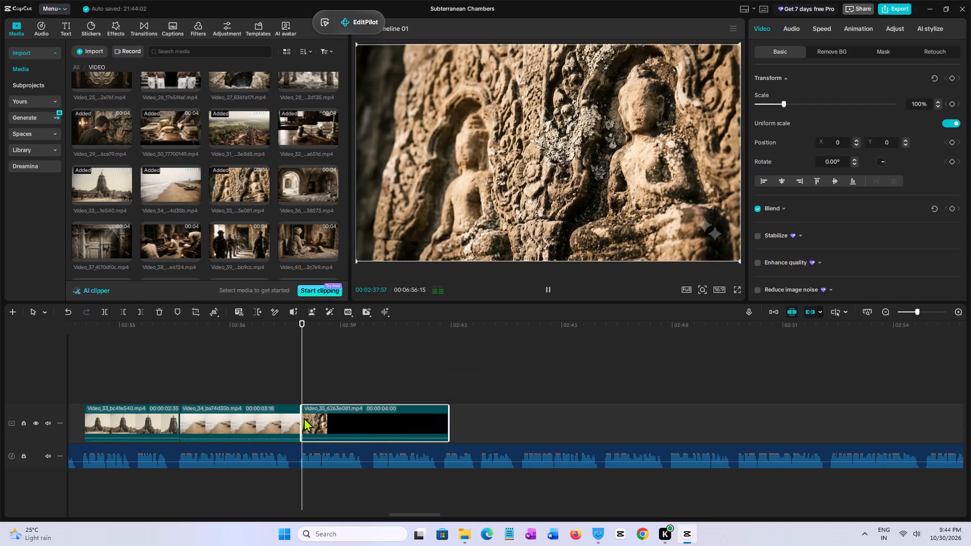
key("space")
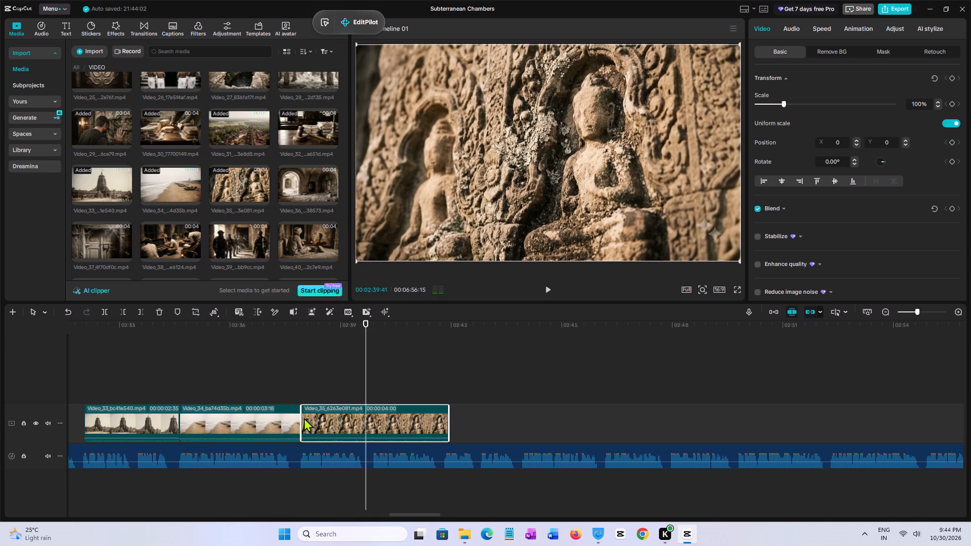
key("space")
left_click(296, 393)
key("space")
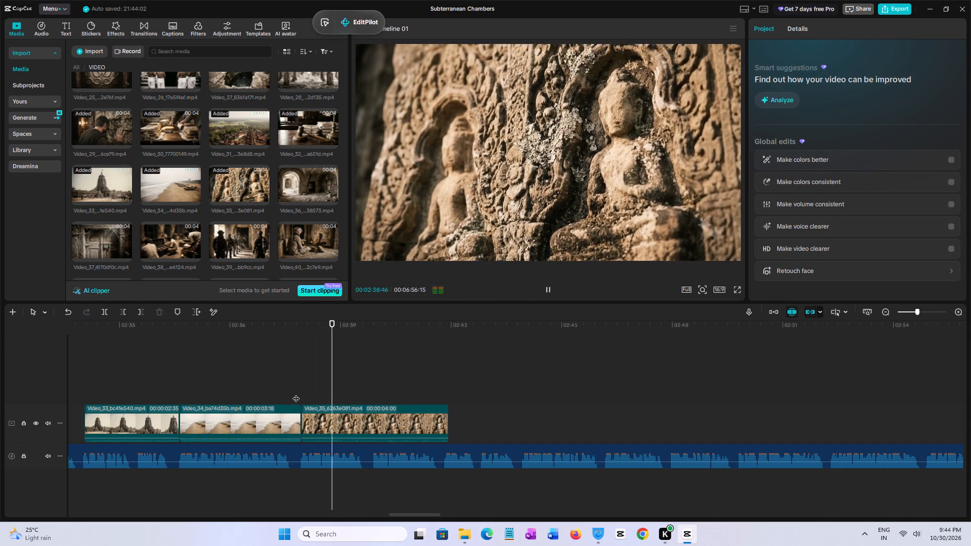
key("space")
left_click(305, 390)
left_click(302, 389)
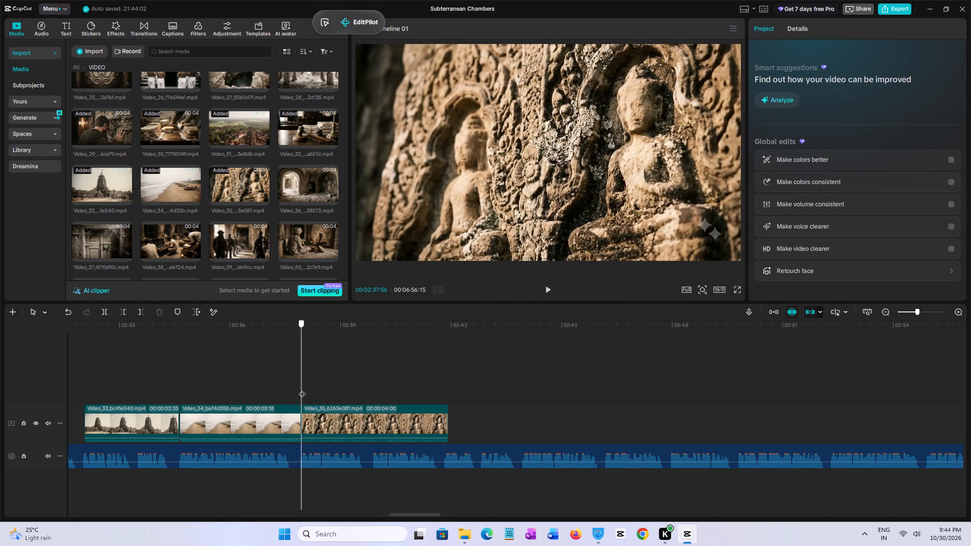
key("space")
left_click(302, 389)
key("space")
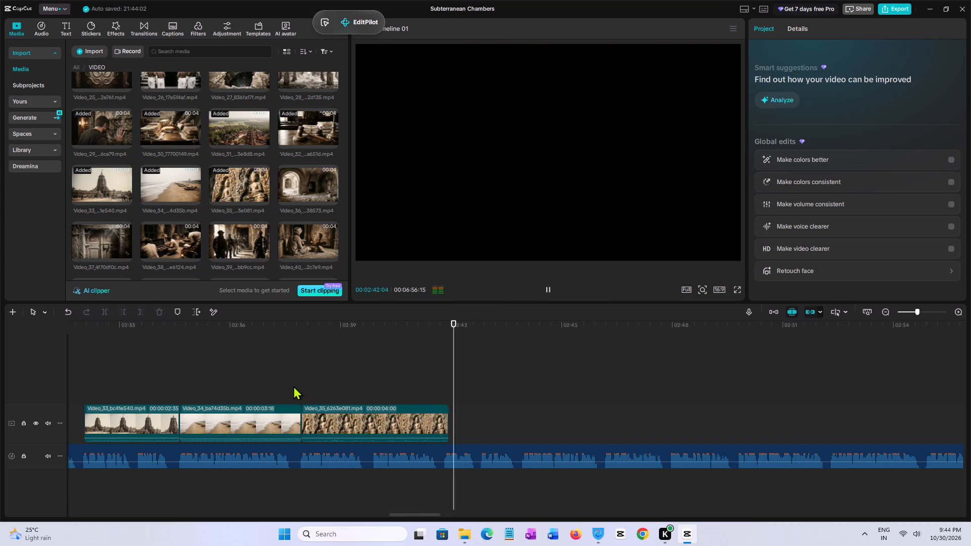
left_click(293, 386)
key("space")
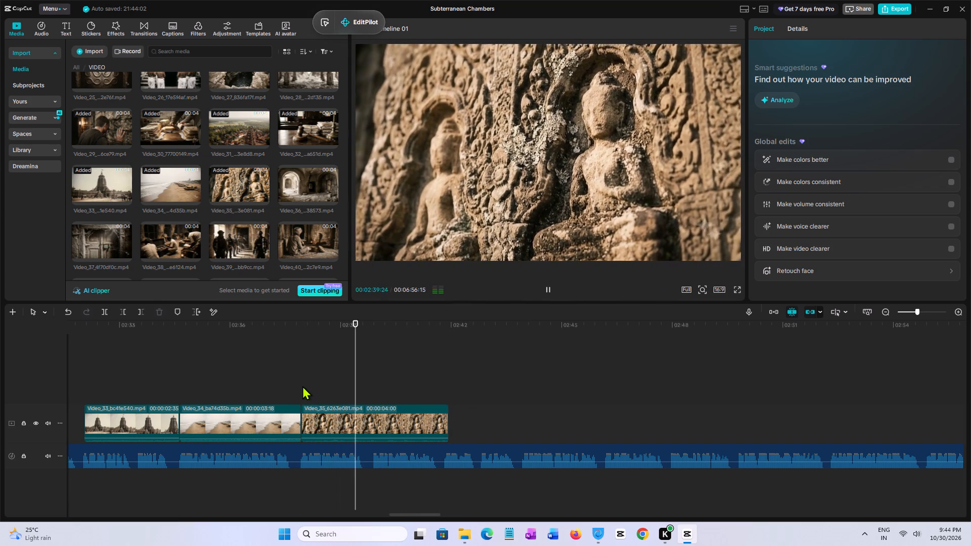
key("space")
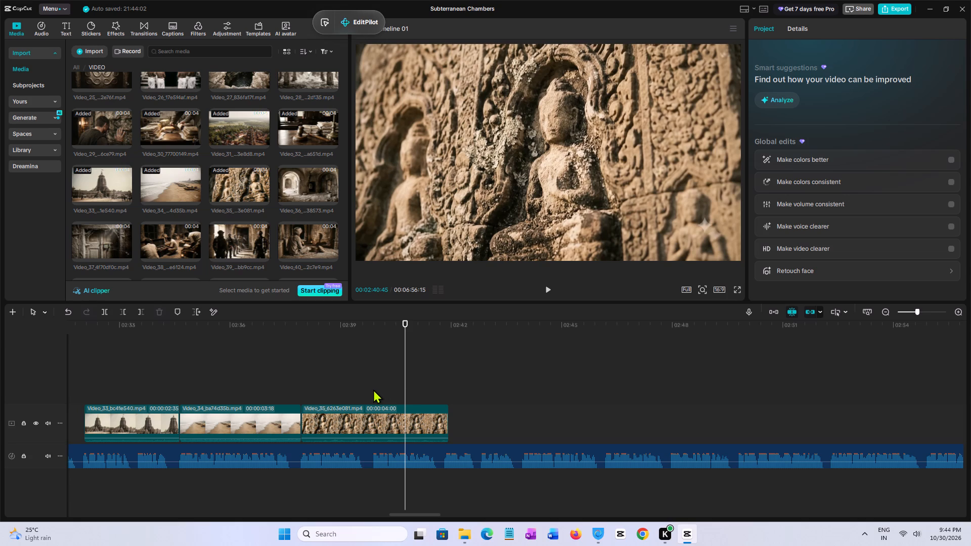
Play back through and past Video_35, and trim the end of the carved relief clip to 00:02:39:51.
left_click(299, 387)
key("space")
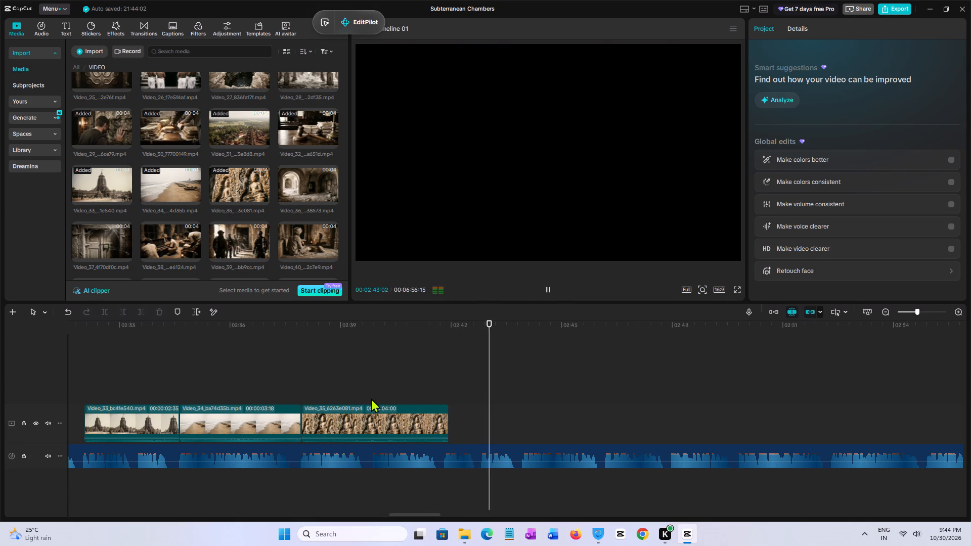
left_click(375, 398)
left_click(372, 399)
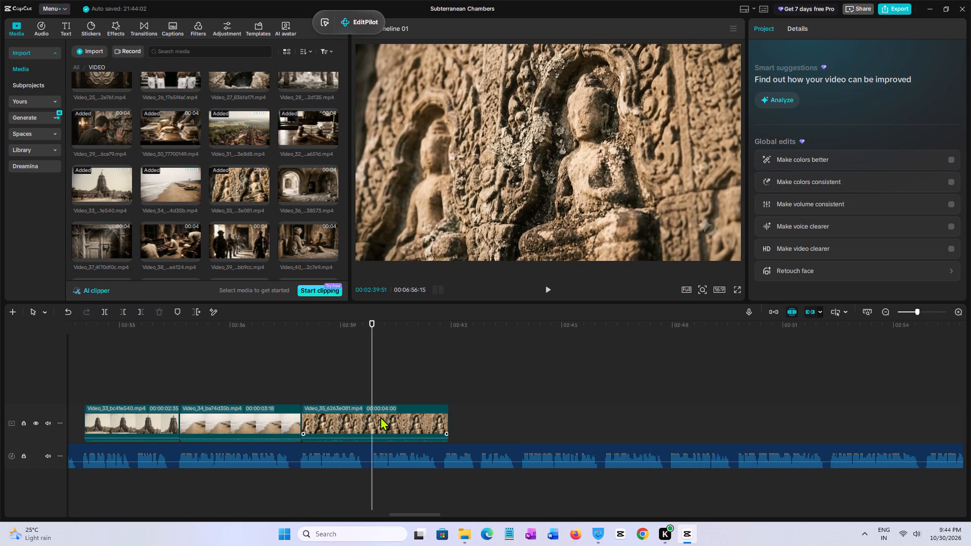
left_click(380, 417)
key("w")
Place the Video_36 ruined arched chamber clip directly after Video_35 at 00:02:39:51 on the main track and play it through.
left_click(298, 195)
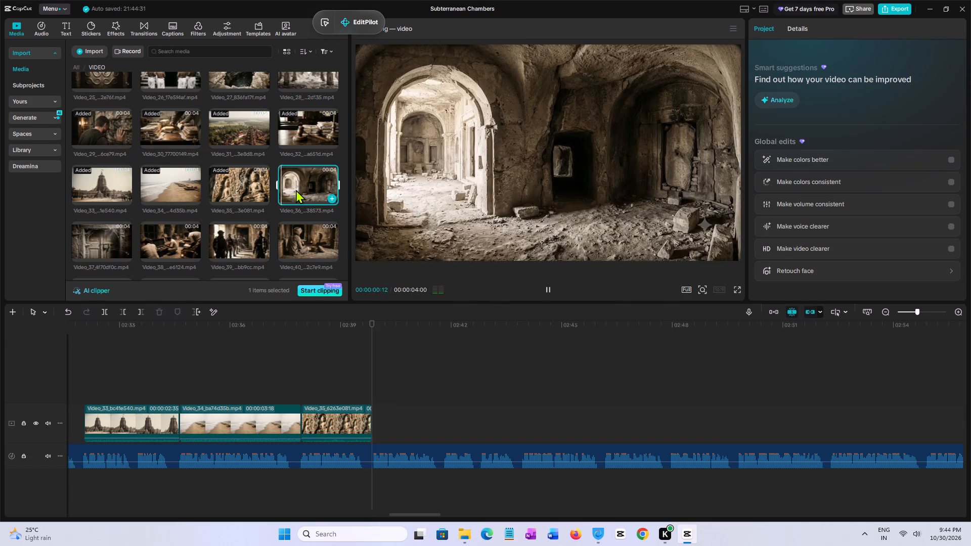
left_click_drag(296, 190, 373, 417)
key("space")
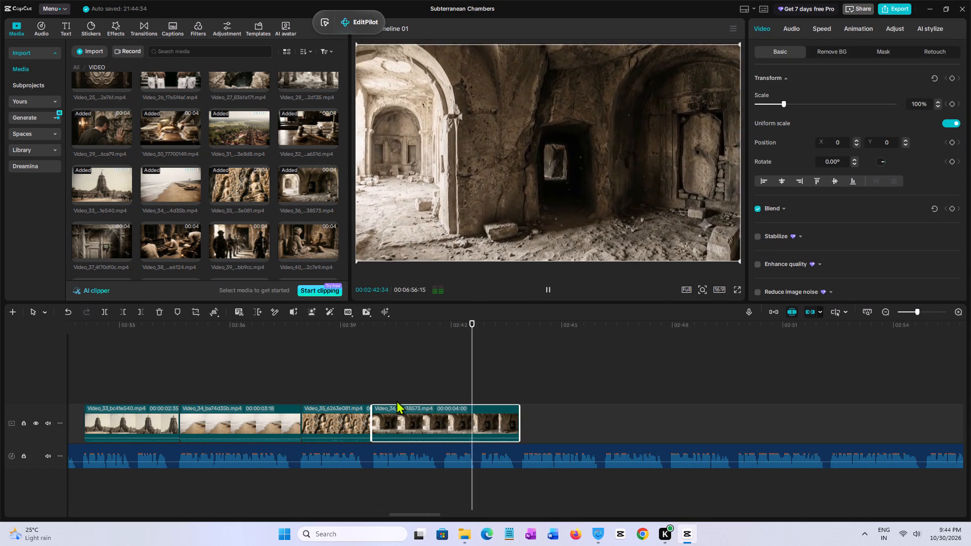
key("space")
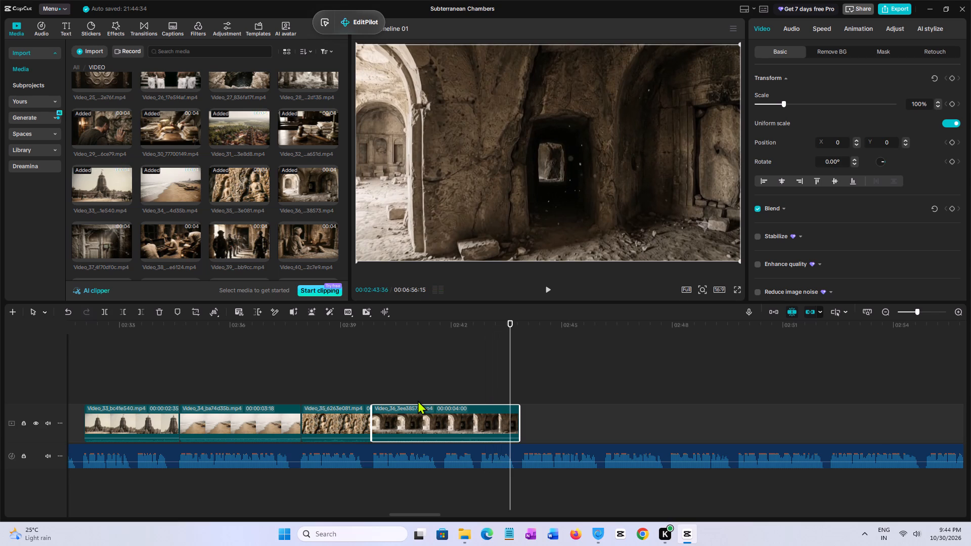
key("space")
Place the Video_37 cobwebbed locked door clip on the main track at 00:02:43:56, where the next audio passage starts.
left_click(522, 394)
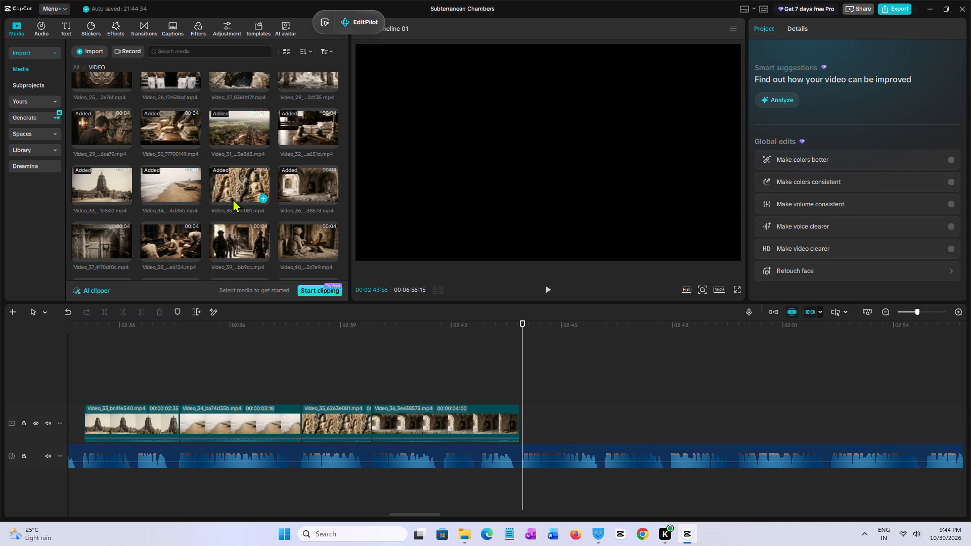
scroll(152, 166, "down", 1)
left_click(97, 199)
left_click_drag(98, 199, 490, 411)
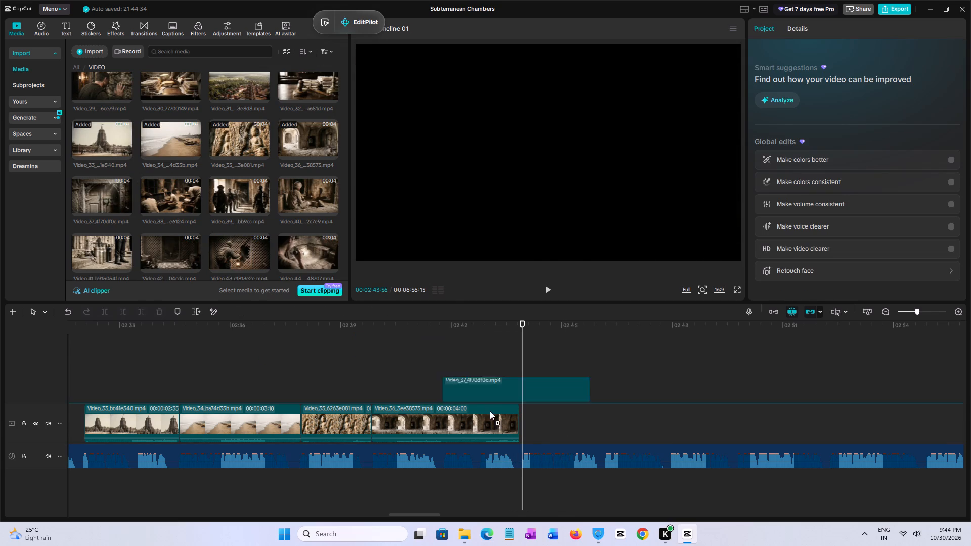
left_click_drag(490, 411, 523, 422)
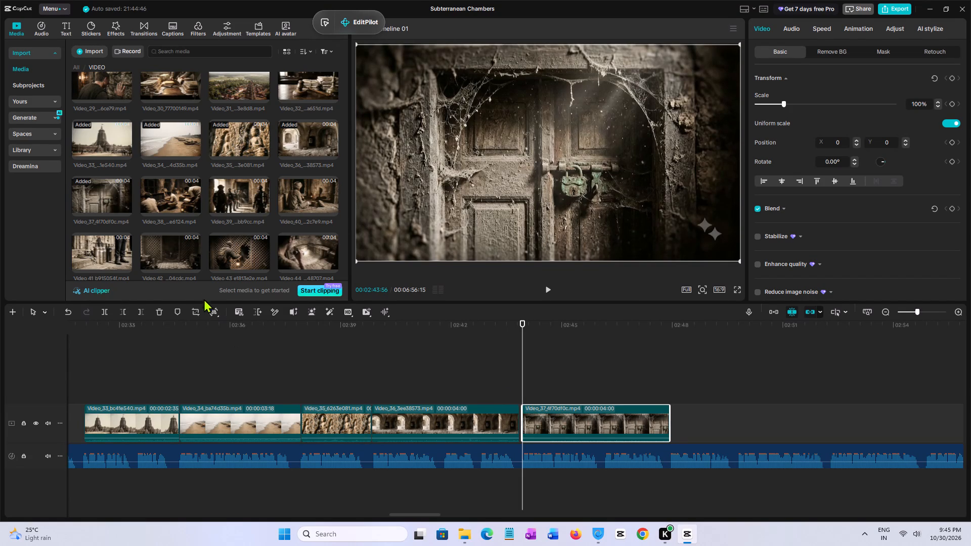
Replay Video_36 from its start into Video_37 several times to check the clip change against the audio.
left_click(375, 378)
key("space")
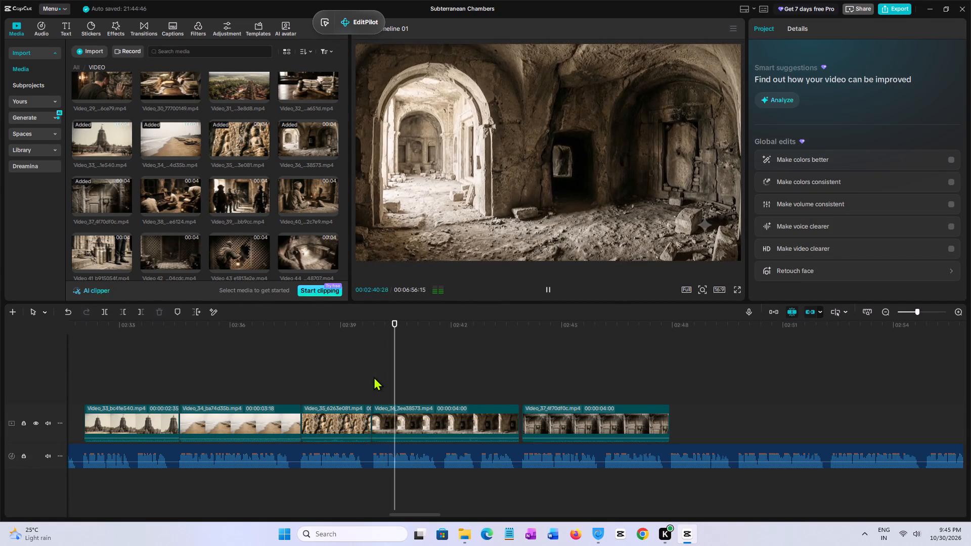
left_click(374, 377)
key("space")
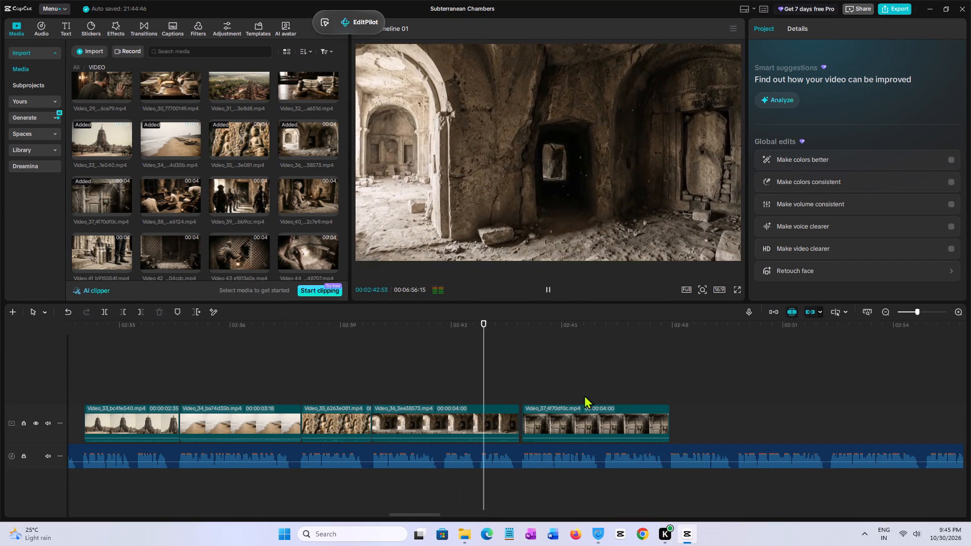
left_click(527, 376)
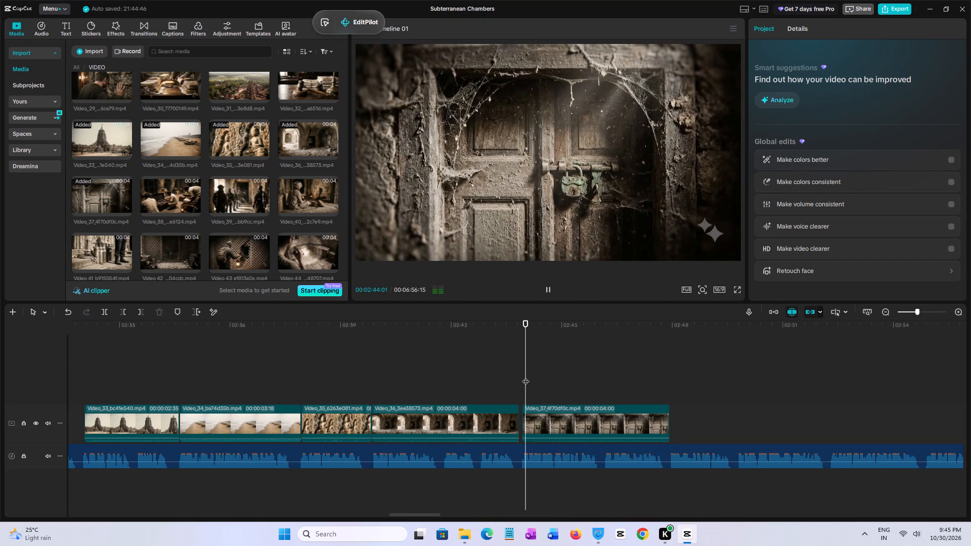
left_click(525, 371)
left_click(523, 366)
key("space")
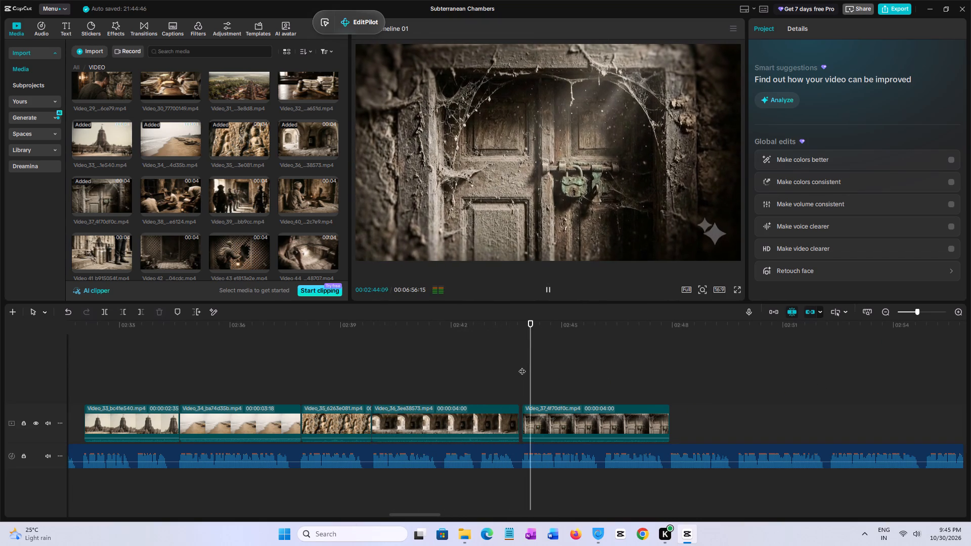
left_click(521, 366)
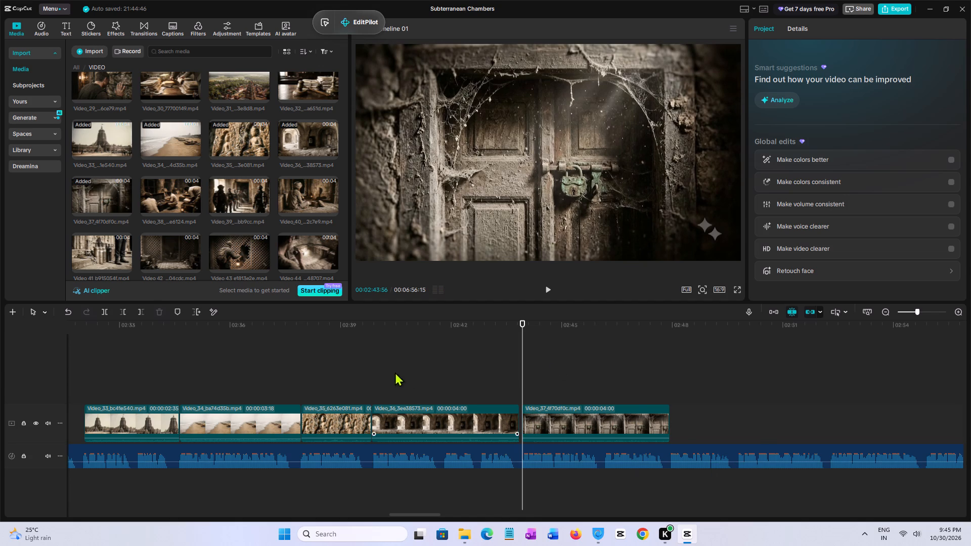
left_click(357, 361)
key("space")
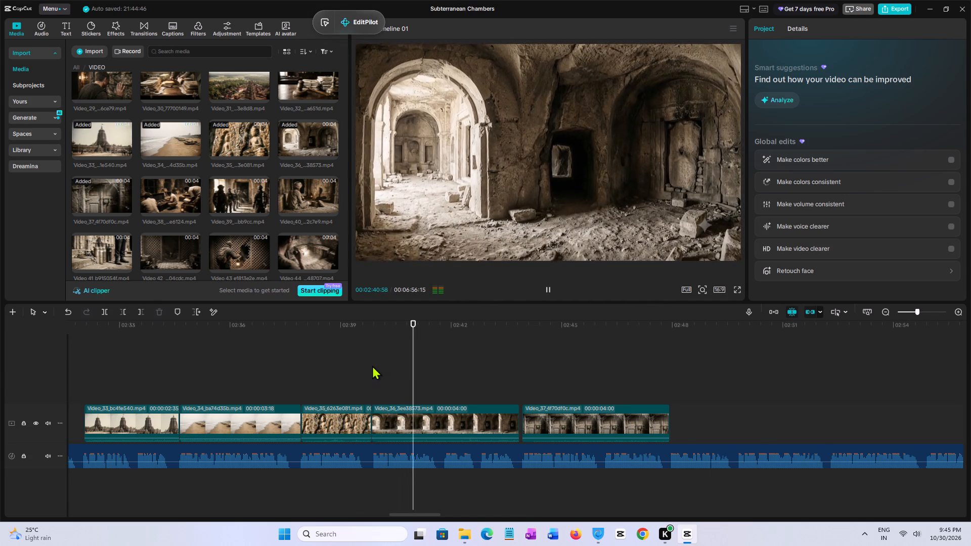
left_click(371, 366)
key("space")
key("space")
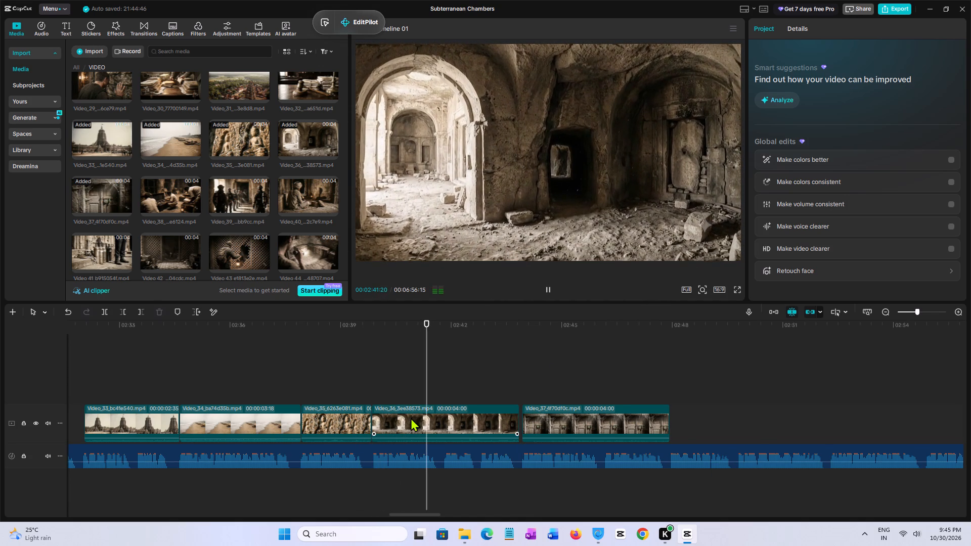
key("space")
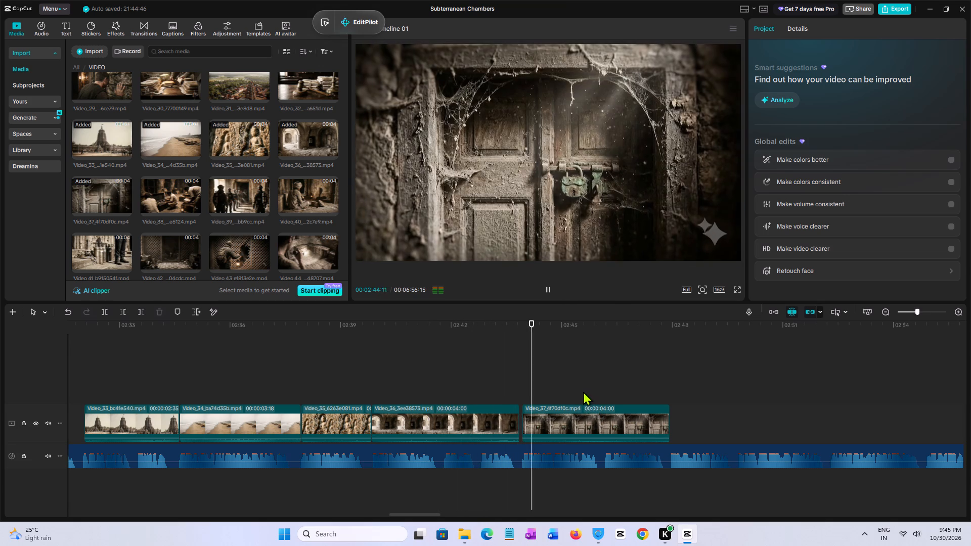
Replay the opening of Video_37 repeatedly from around 00:02:43:56 to check how the door clip fits its audio passage.
left_click(520, 362)
key("space")
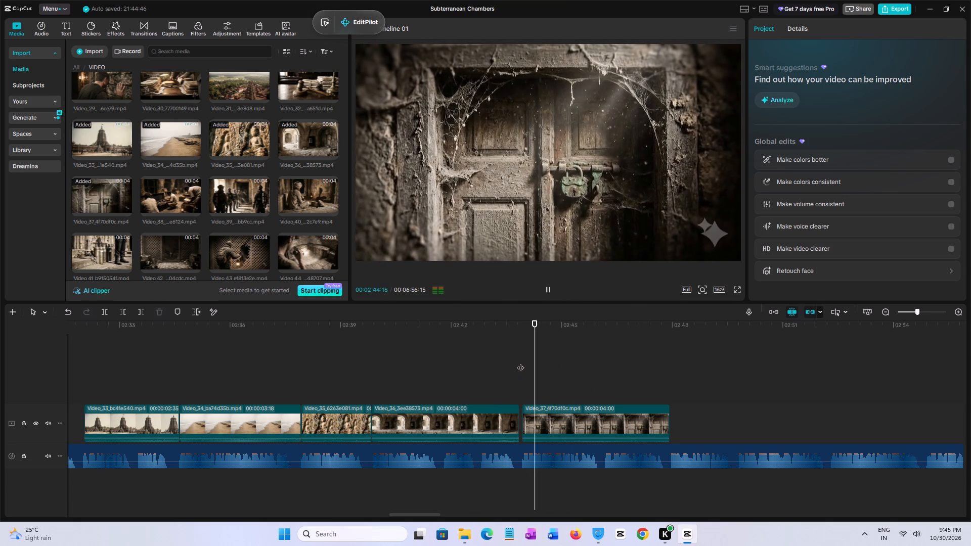
key("space")
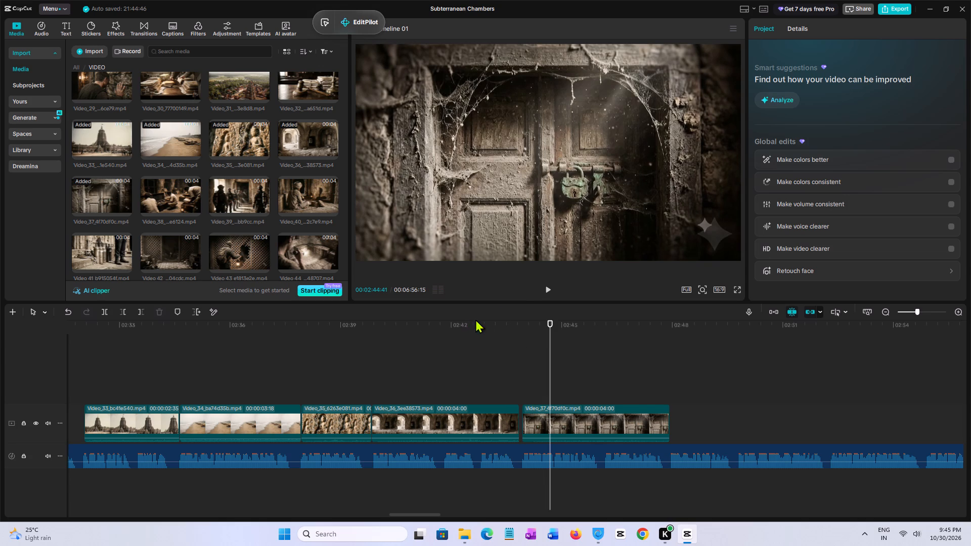
left_click(518, 378)
key("space")
left_click(521, 378)
key("space")
left_click(524, 378)
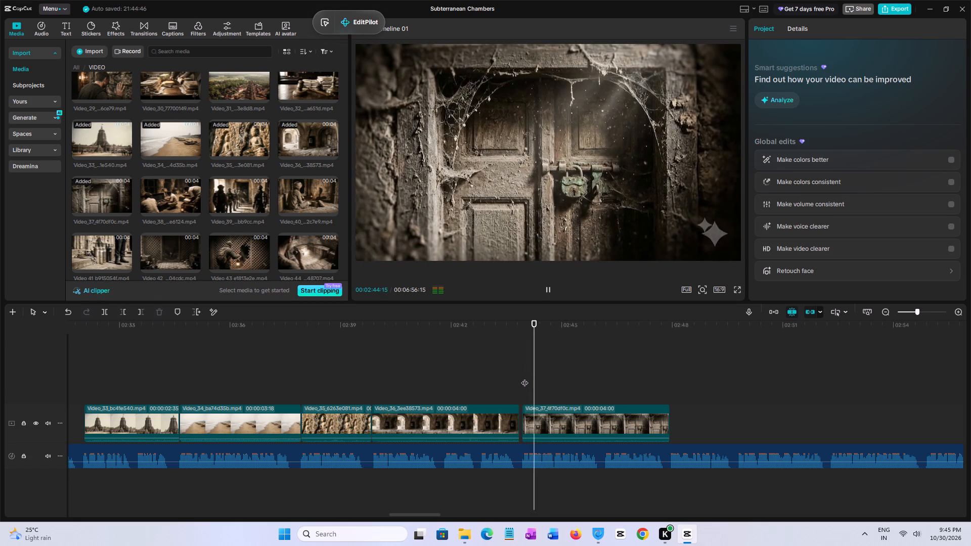
key("space")
left_click(524, 378)
key("space")
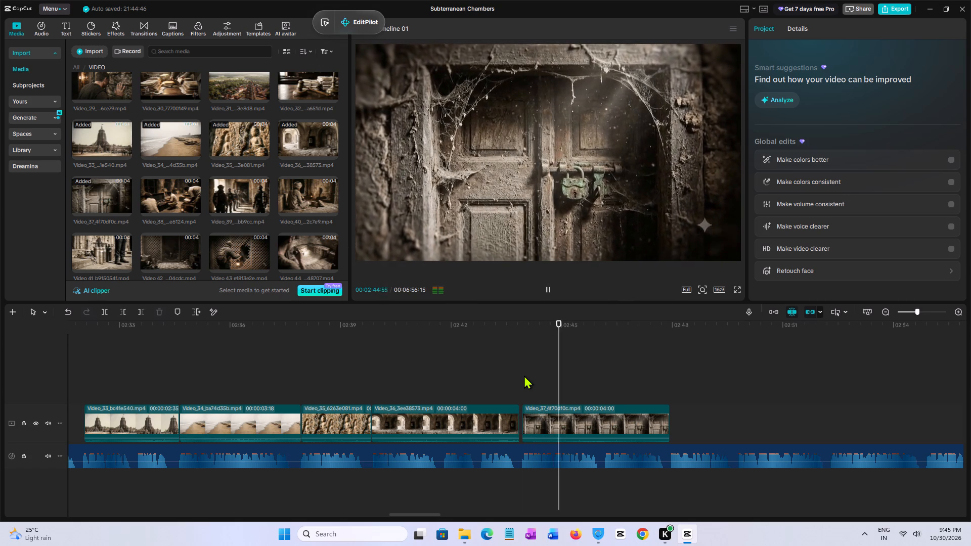
left_click(524, 375)
key("space")
left_click(524, 375)
key("space")
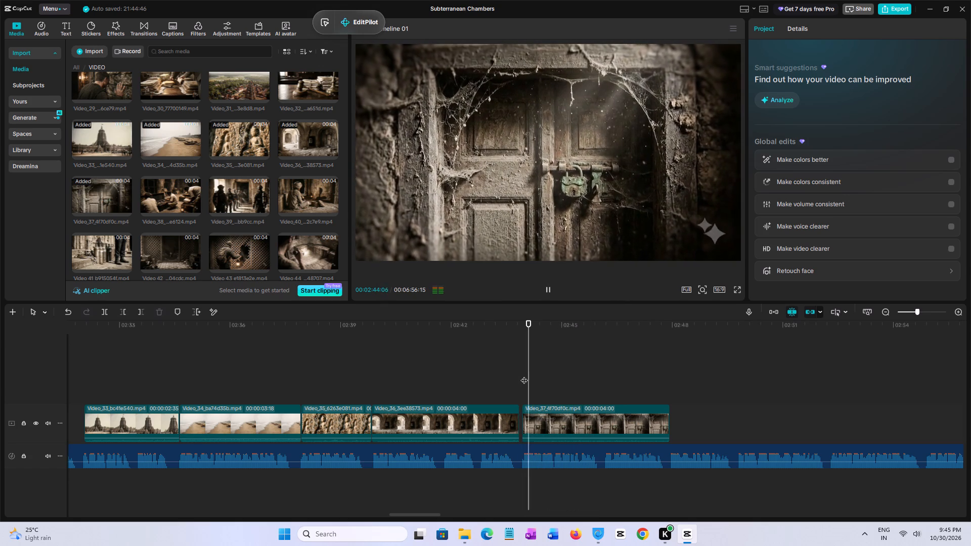
left_click(524, 375)
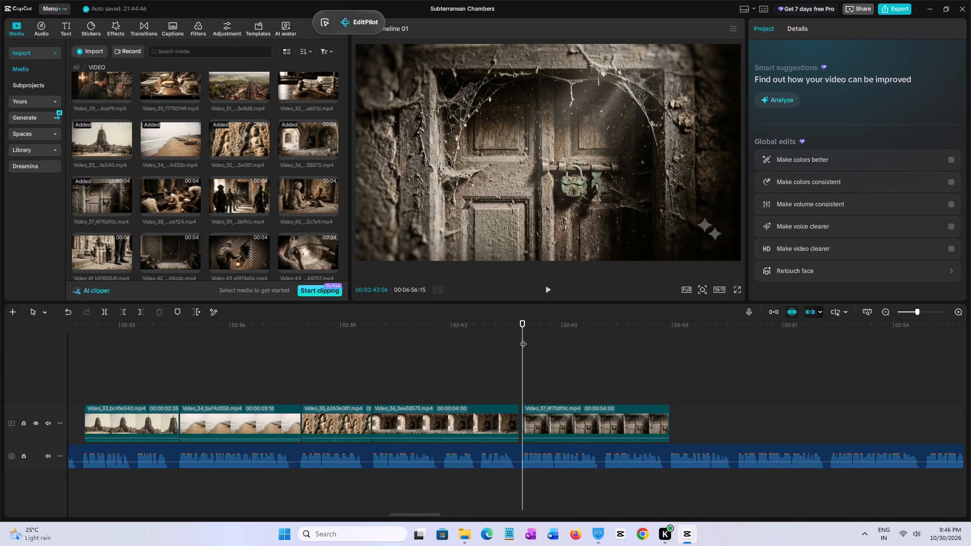
key("space")
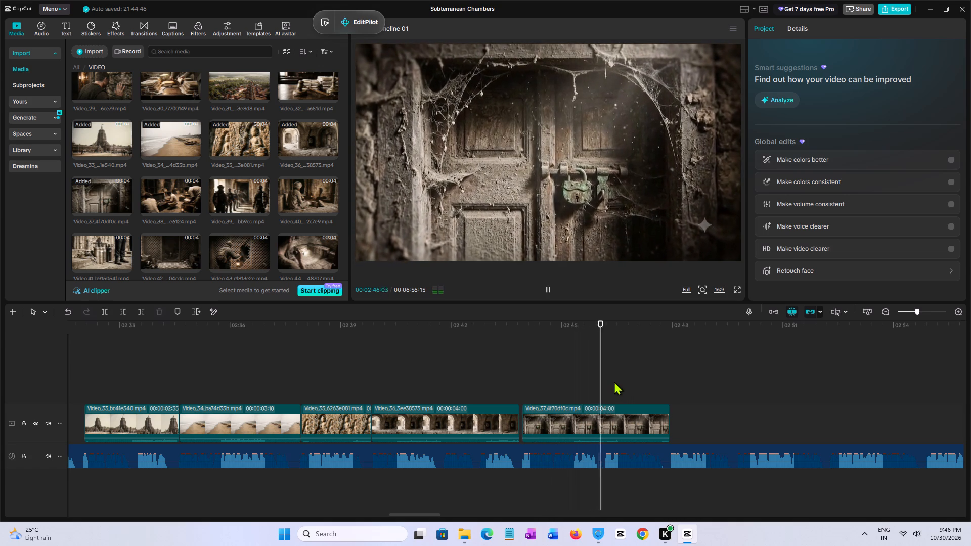
left_click(604, 391)
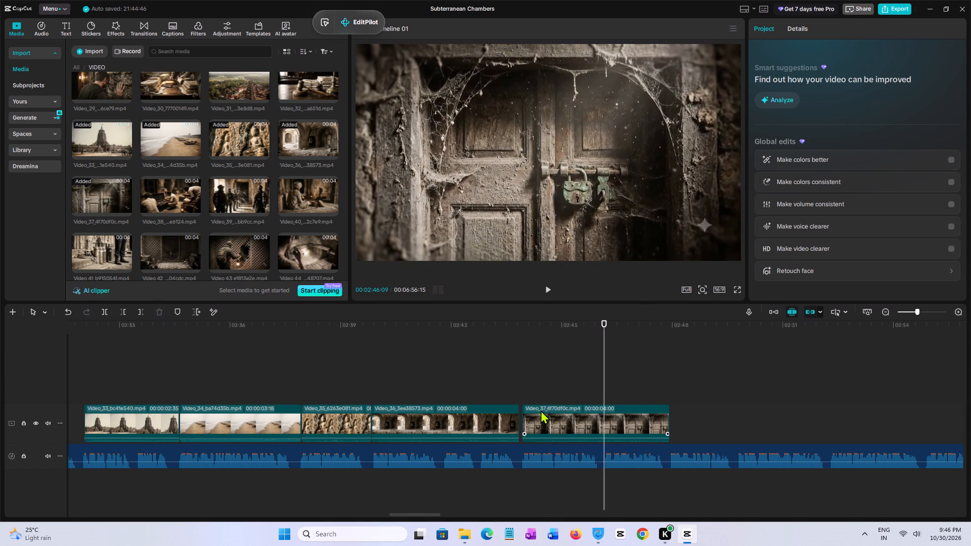
left_click(524, 392)
key("space")
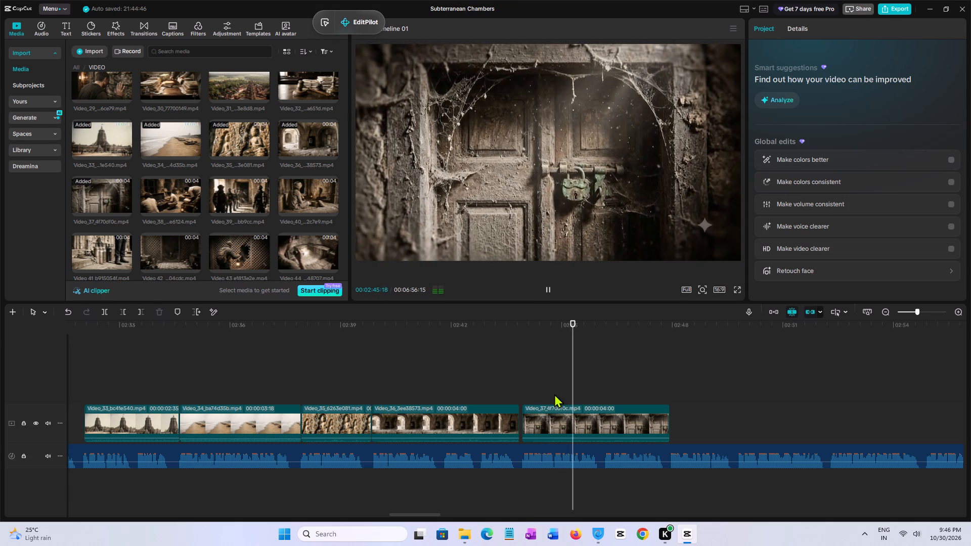
left_click(522, 386)
key("space")
key("space")
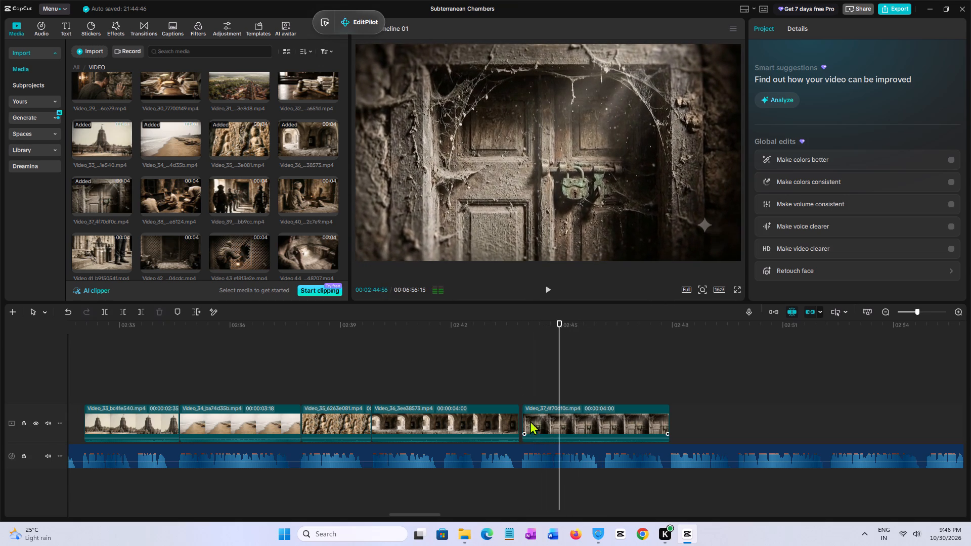
Trim the start of Video_37 to a clip length of 00:00:03:28 and move it directly against the end of Video_36.
left_click_drag(524, 423, 544, 423)
left_click_drag(565, 423, 542, 425)
left_click(523, 388)
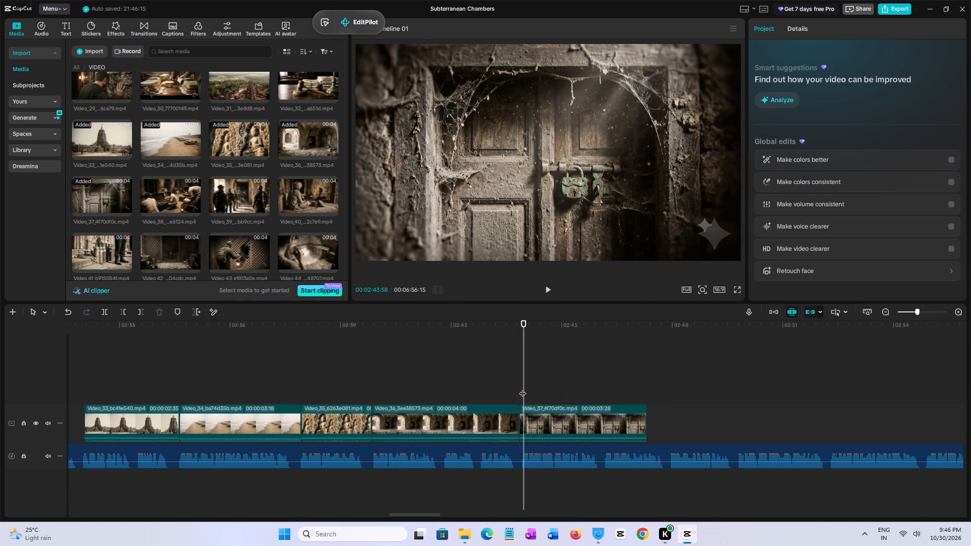
Play back Video_37 from the end of Video_36, and trim the end of the door clip to 00:02:46:12.
left_click(503, 384)
key("space")
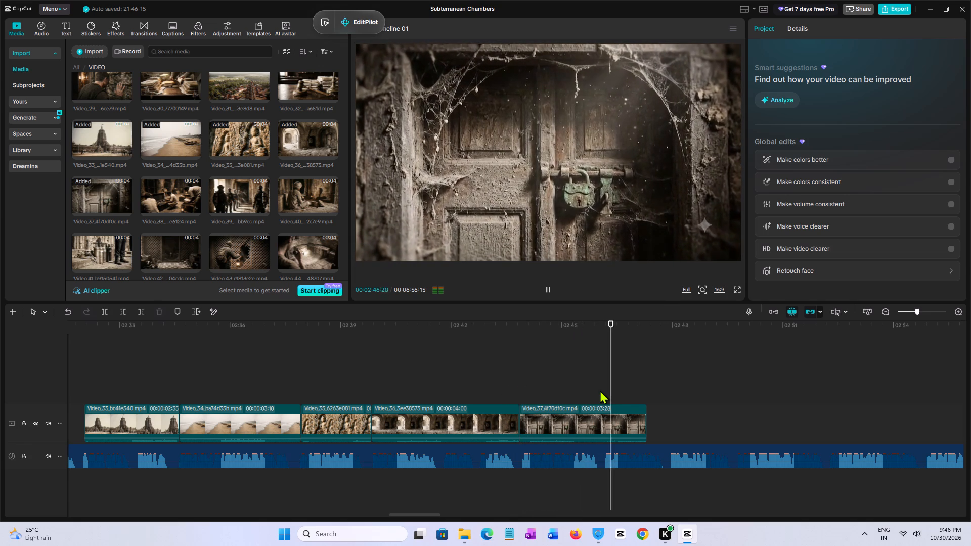
left_click(607, 390)
left_click(600, 394)
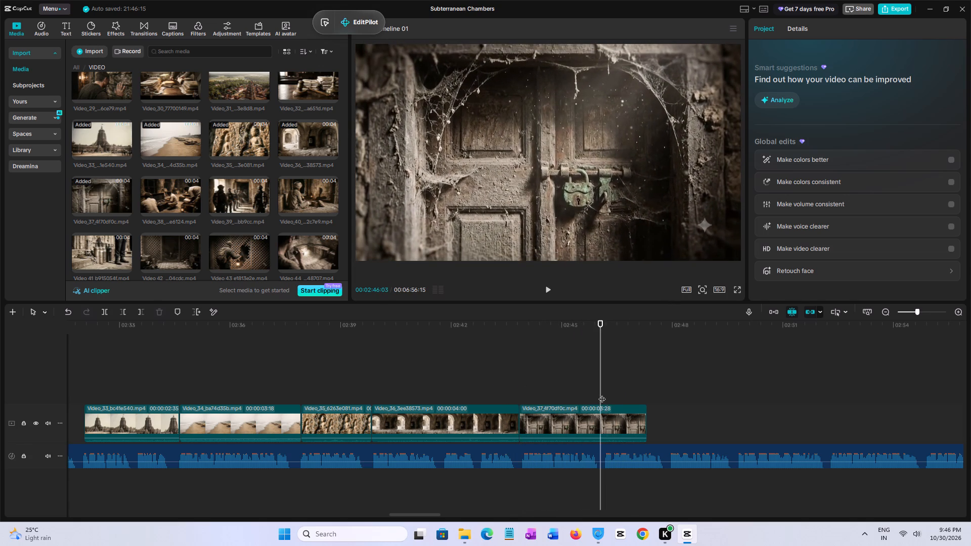
left_click(606, 401)
left_click(606, 418)
key("w")
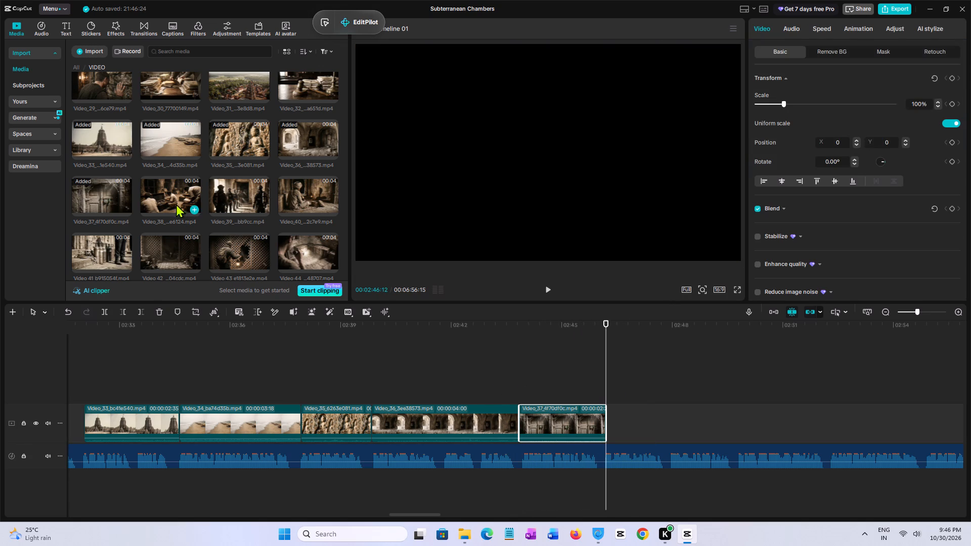
Place the Video_38 clip of men examining chests by lantern light directly after Video_37 at 00:02:46:12.
left_click(157, 197)
left_click_drag(157, 197, 175, 205)
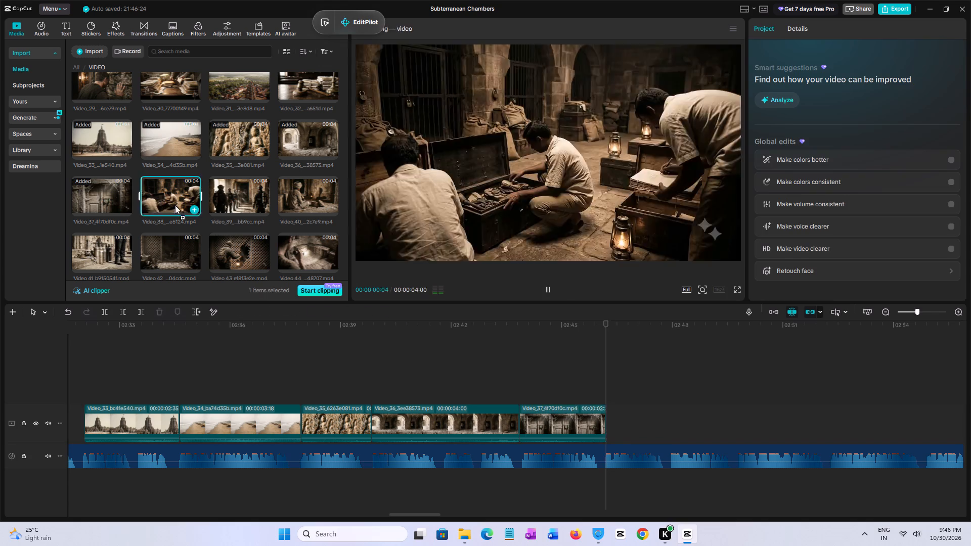
left_click_drag(175, 205, 609, 416)
Replay the opening of Video_38 from around 00:02:46:12 and follow the audio onward to check how the chest clip fits.
left_click(588, 394)
key("space")
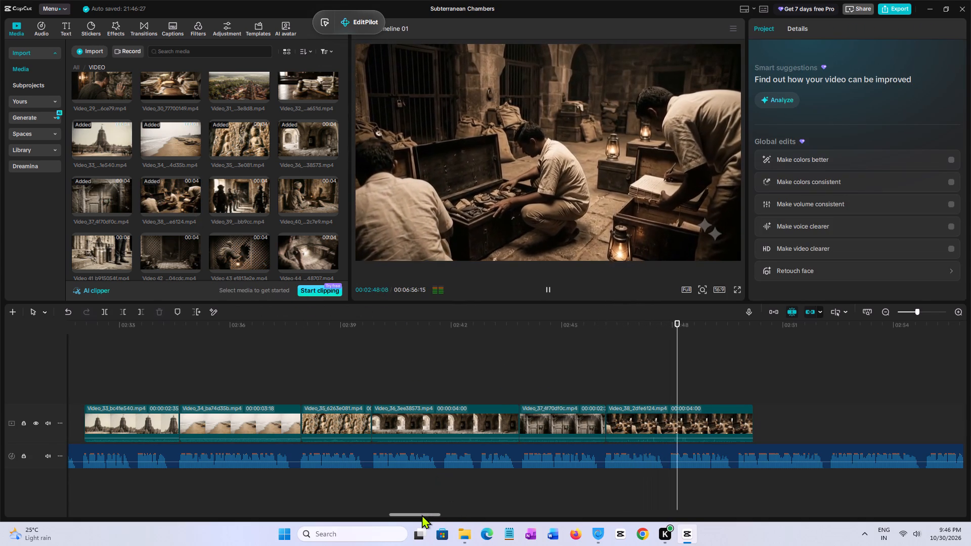
left_click(615, 385)
left_click(609, 384)
key("space")
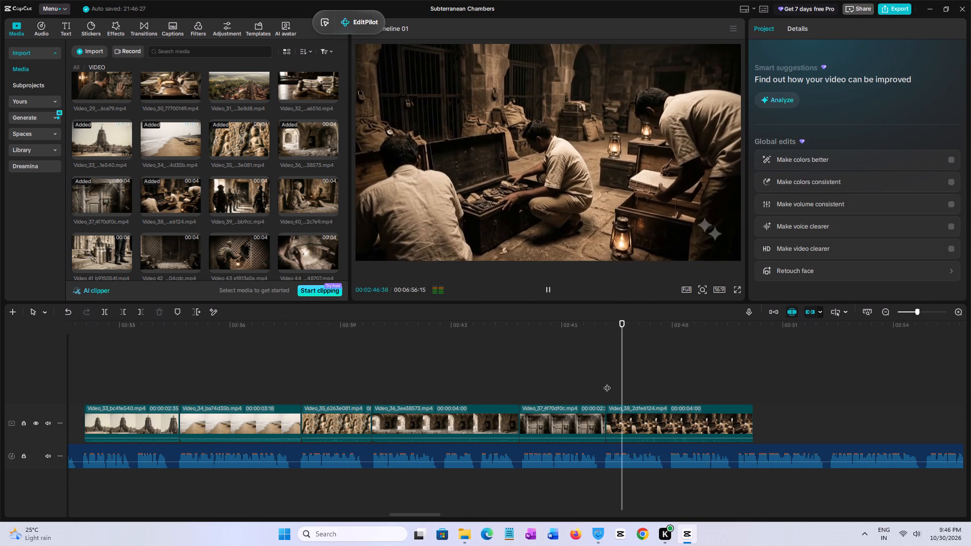
left_click(607, 382)
key("space")
left_click(607, 382)
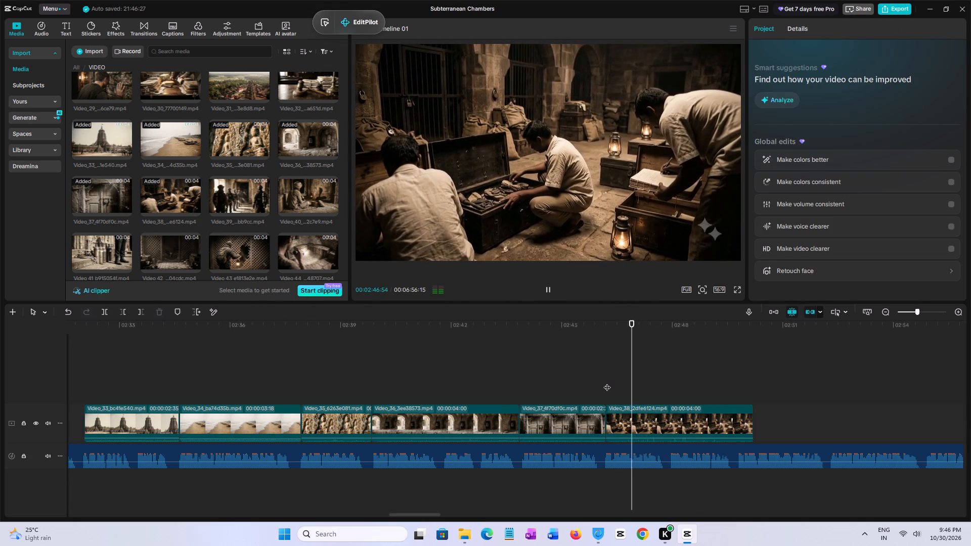
key("space")
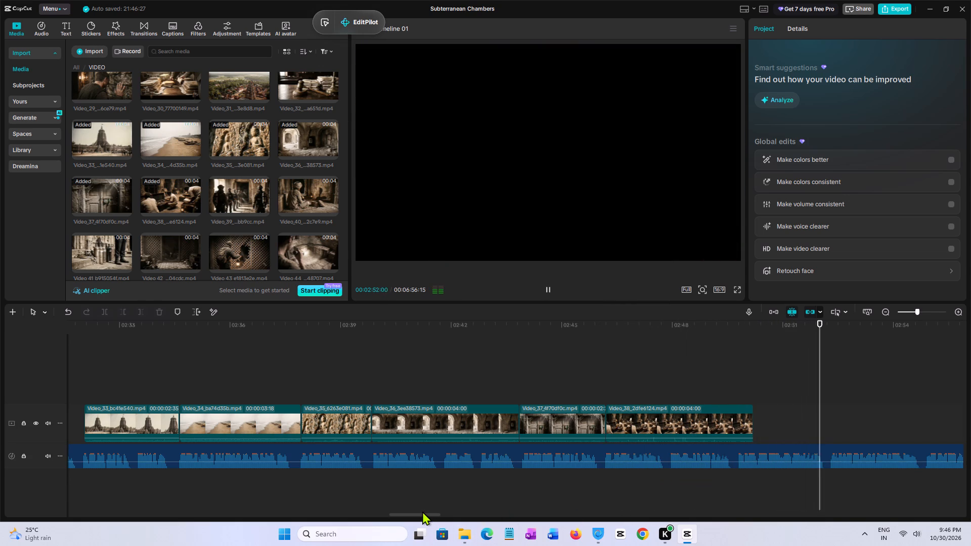
Place the Video_39 clip of helmeted crew in a stone tunnel on the video track at 00:02:52:19, leaving a gap after Video_38.
left_click_drag(422, 515, 444, 515)
left_click(366, 377)
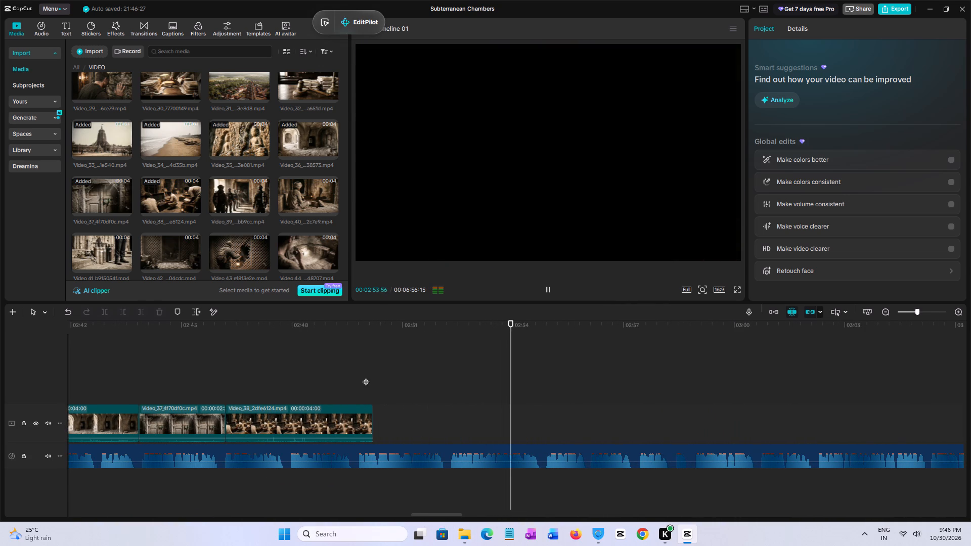
key("space")
double_click(447, 400)
left_click(452, 399)
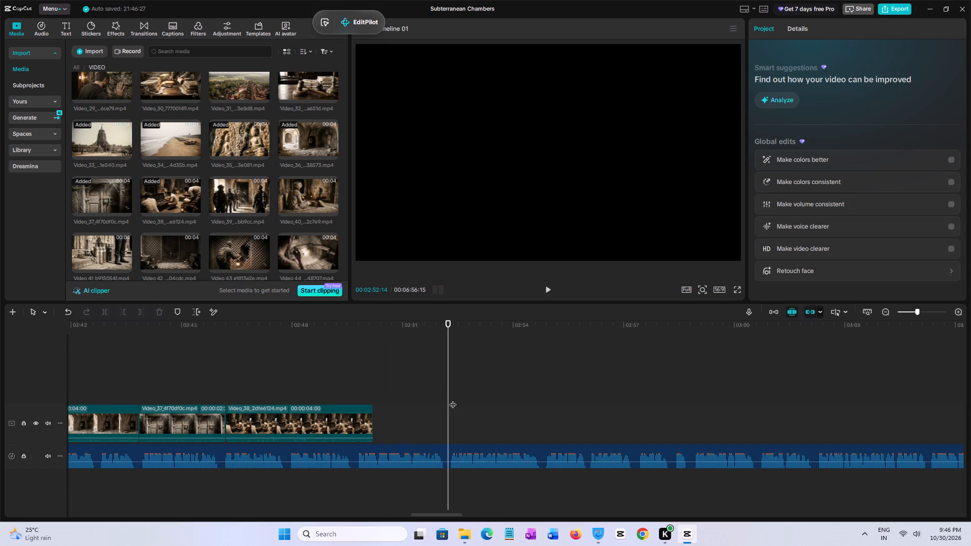
double_click(453, 399)
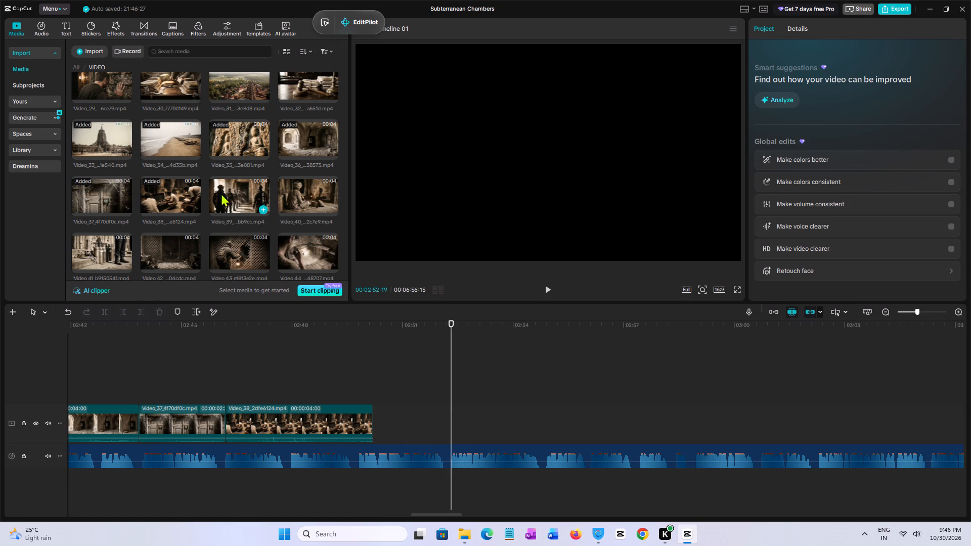
left_click(236, 200)
left_click_drag(236, 200, 452, 423)
Play back Video_39 against the audio and trim the end of the tunnel crew clip to 00:02:54:57.
left_click(438, 387)
key("space")
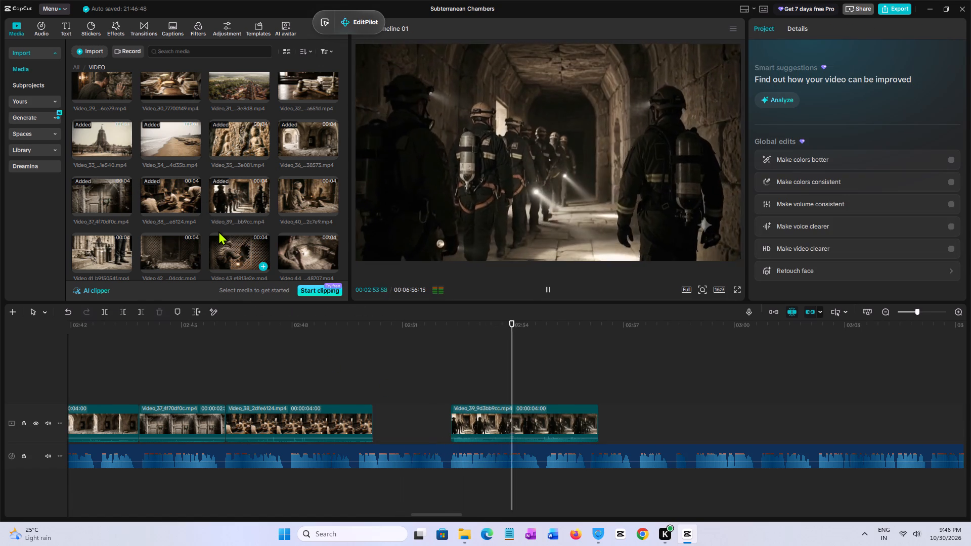
key("space")
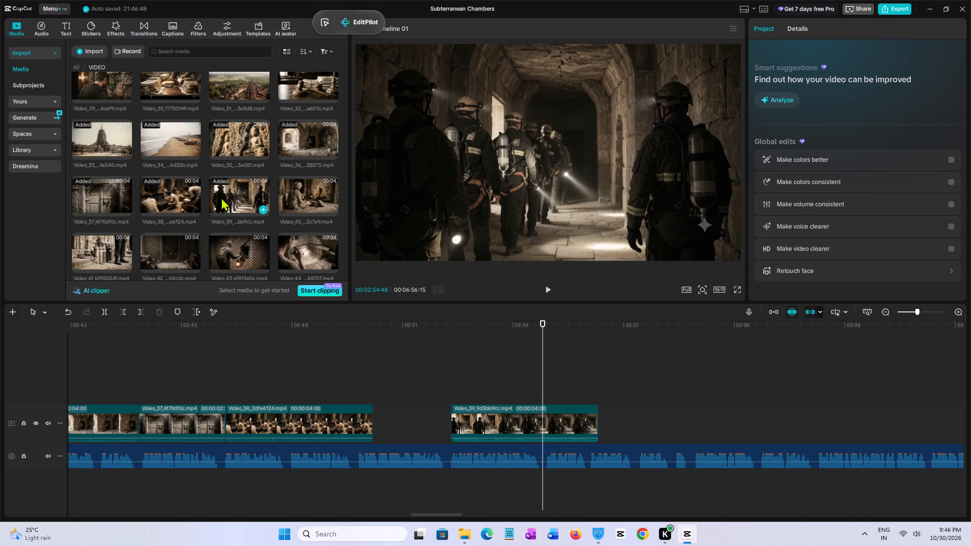
left_click(453, 385)
key("space")
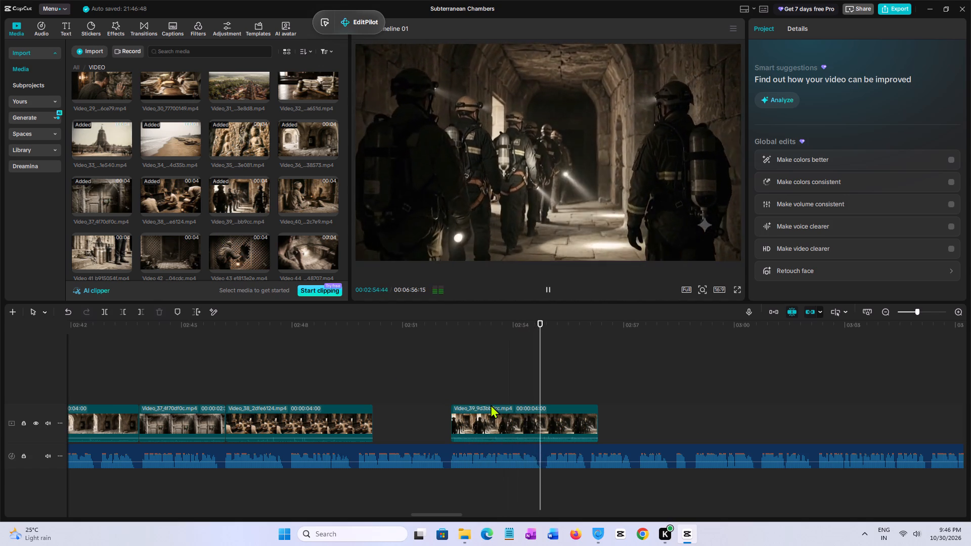
key("space")
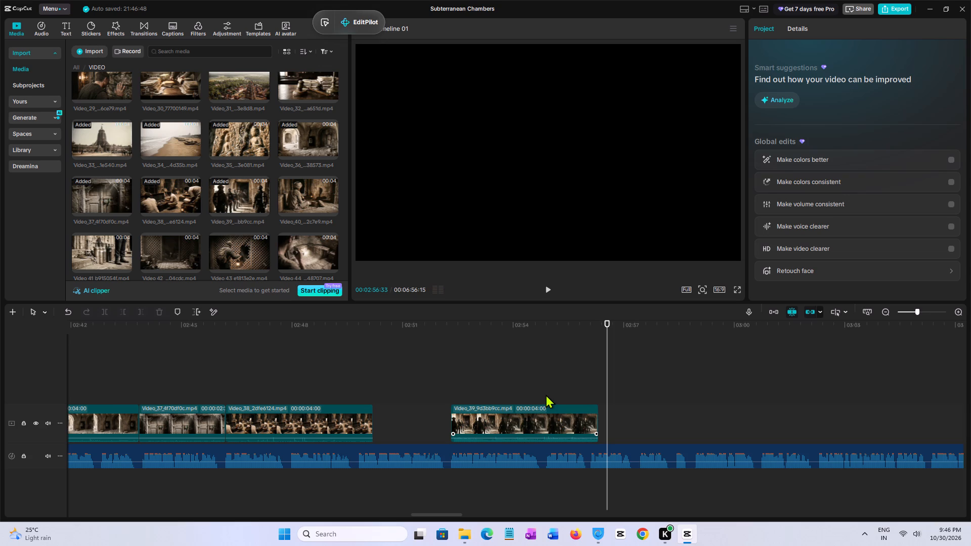
left_click(296, 194)
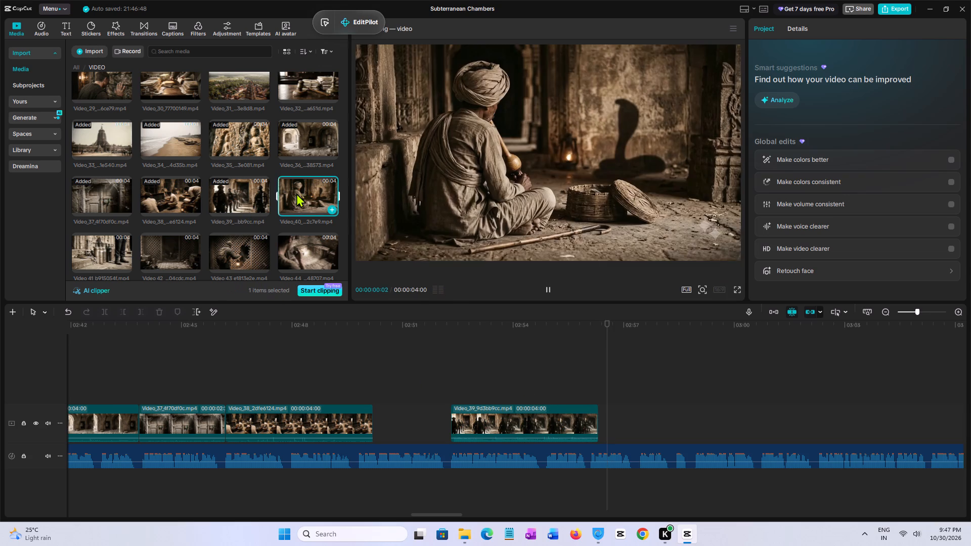
left_click(544, 387)
left_click(548, 395)
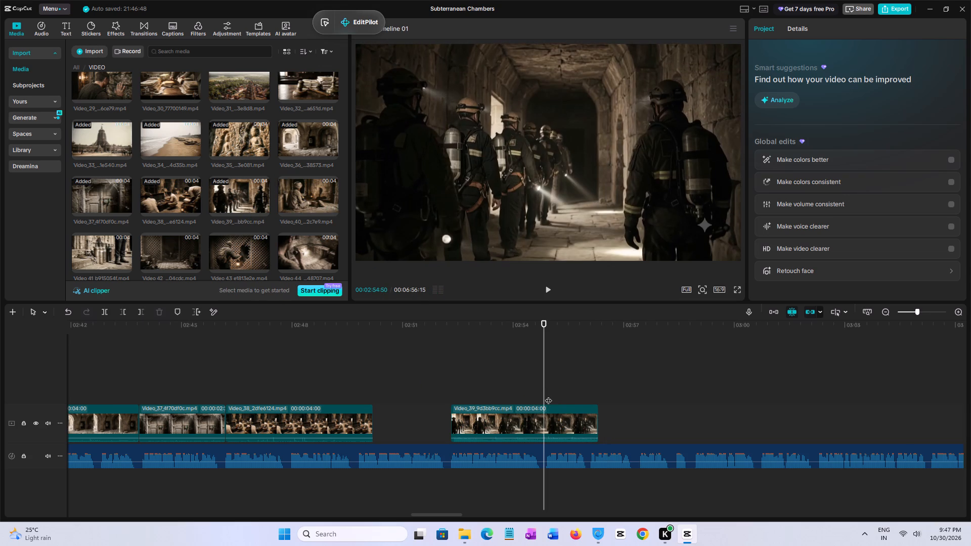
left_click(557, 418)
key("w")
Place the Video_40 clip of the snake charmer directly after Video_39 at 00:02:54:57.
left_click(297, 190)
left_click_drag(301, 190, 512, 385)
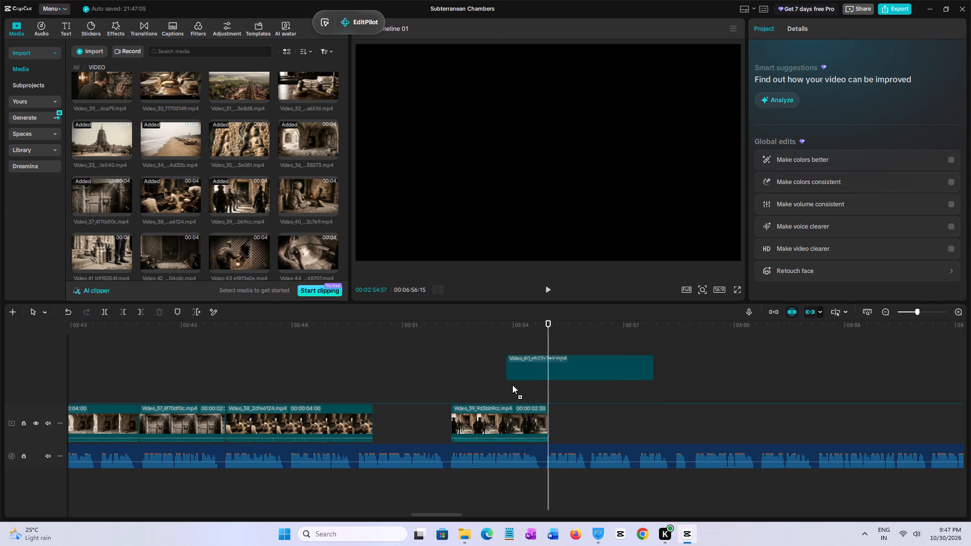
left_click_drag(512, 385, 547, 415)
Play back Video_40 against the audio and trim the end of the snake charmer clip to 00:02:56:06.
left_click(525, 400)
key("space")
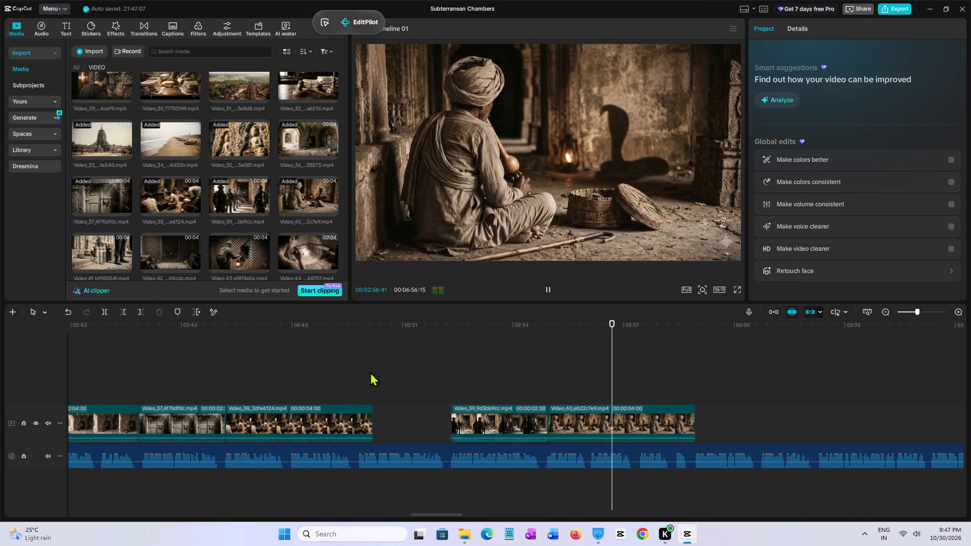
scroll(204, 167, "down", 1)
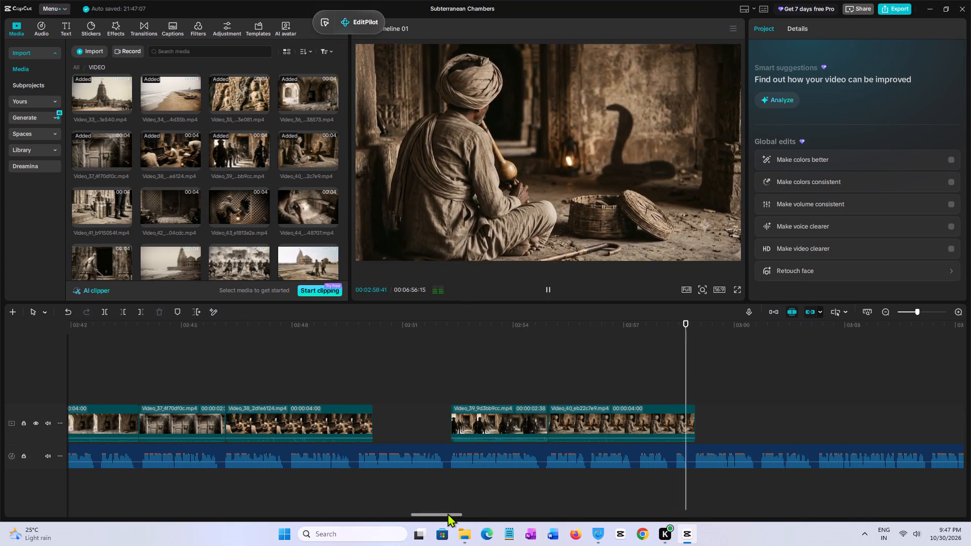
left_click_drag(448, 513, 465, 513)
left_click(240, 345)
key("space")
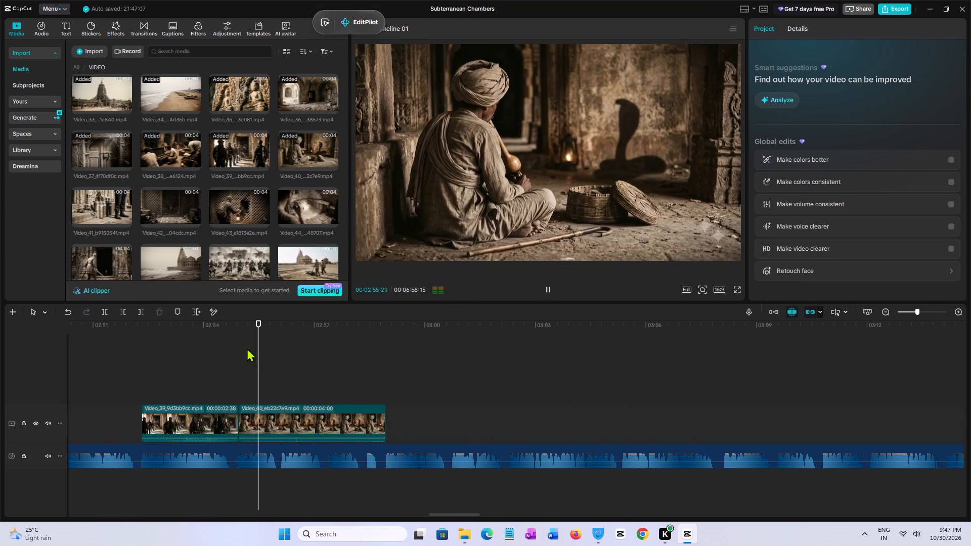
key("space")
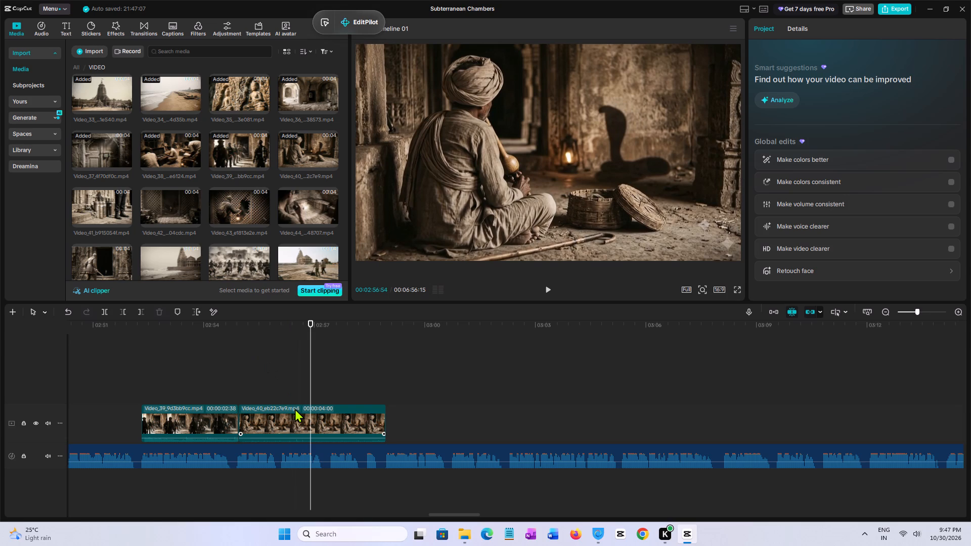
left_click(231, 387)
key("space")
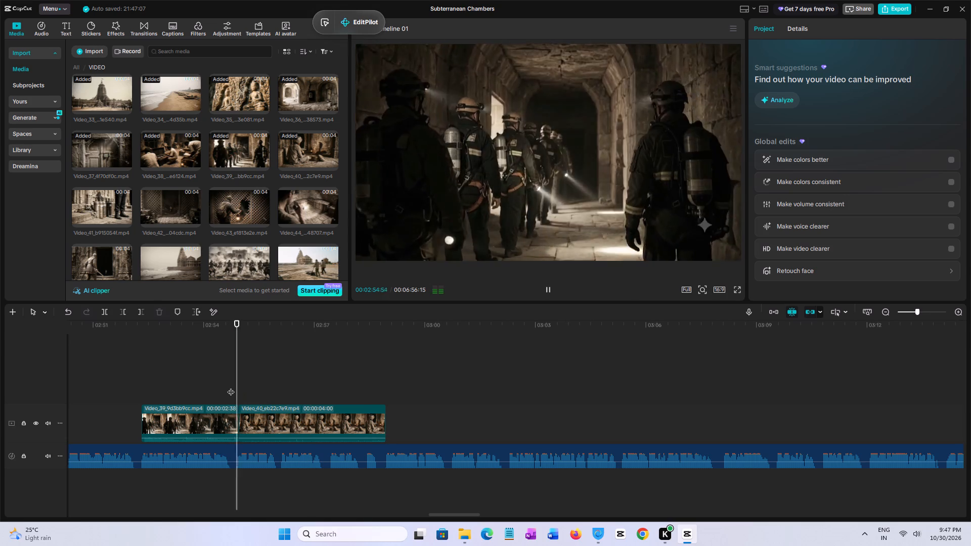
left_click(284, 396)
left_click(284, 396)
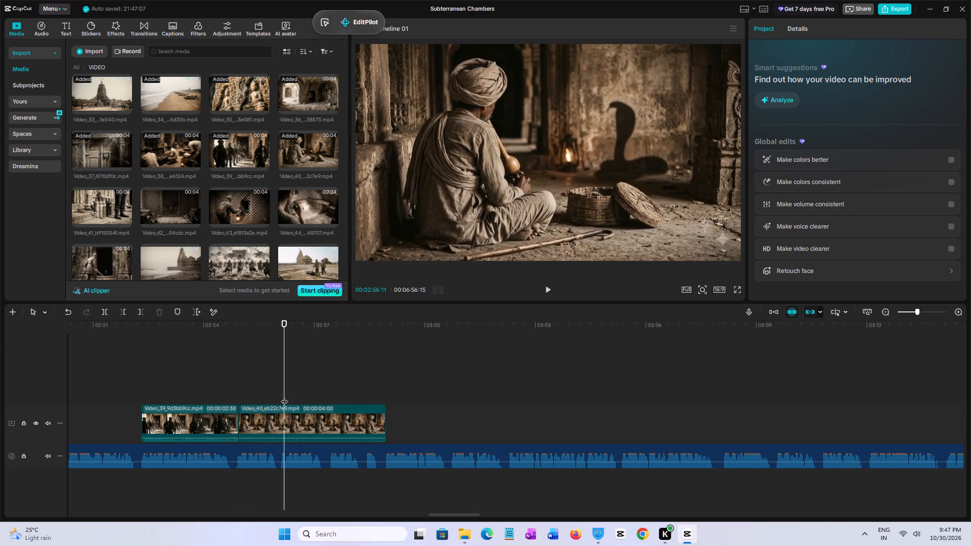
left_click(281, 396)
left_click(304, 417)
key("w")
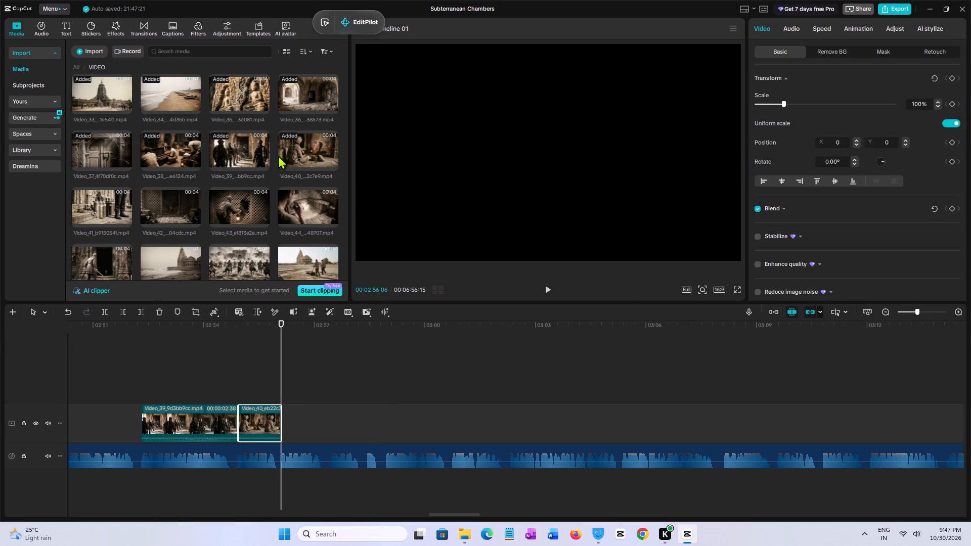
Place the Video_41 clip of gas cylinders directly after Video_40 at 00:02:56:06.
left_click(93, 198)
left_click_drag(93, 198, 281, 419)
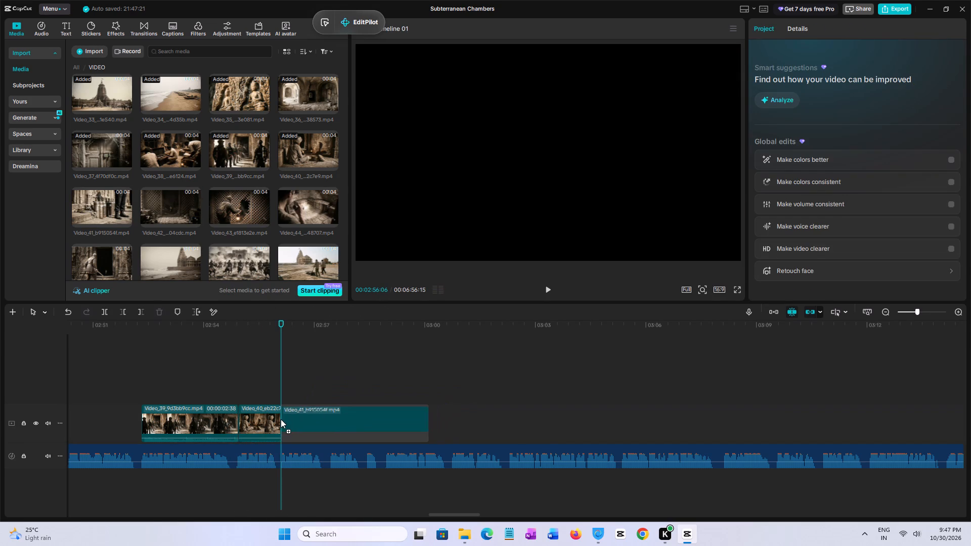
left_click_drag(281, 419, 282, 419)
Trim the start of Video_41 to a clip length of 00:00:02:58 and move it directly against the end of Video_40.
key("space")
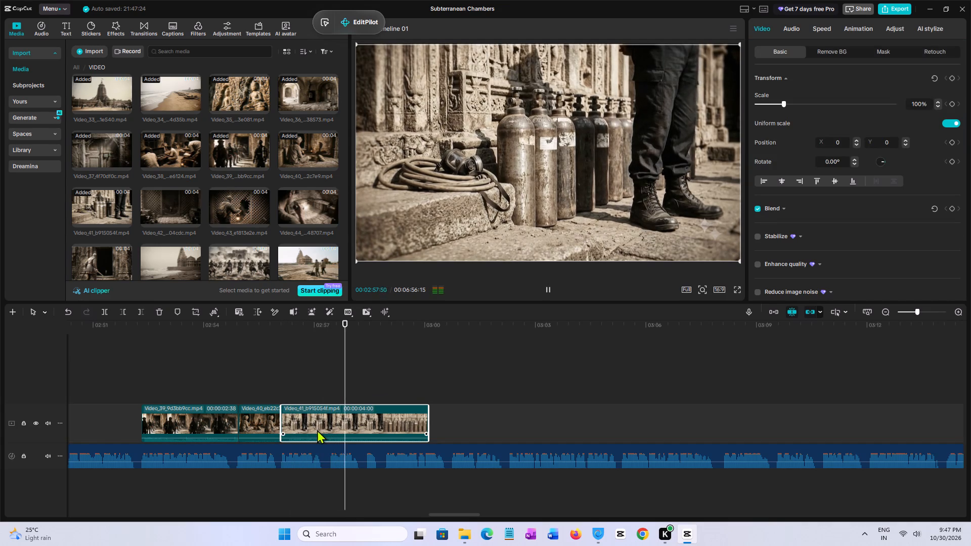
key("space")
left_click_drag(282, 416, 321, 416)
left_click_drag(339, 417, 305, 419)
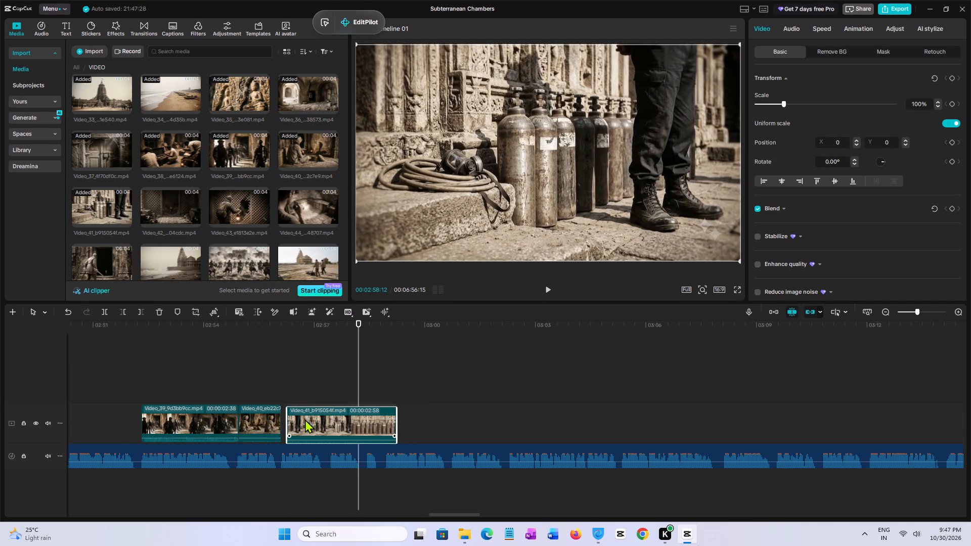
left_click_drag(305, 419, 300, 419)
Play back Video_41 from the end of Video_40, and trim the end of the cylinder clip to 00:02:58:25.
left_click(268, 377)
key("space")
key("space")
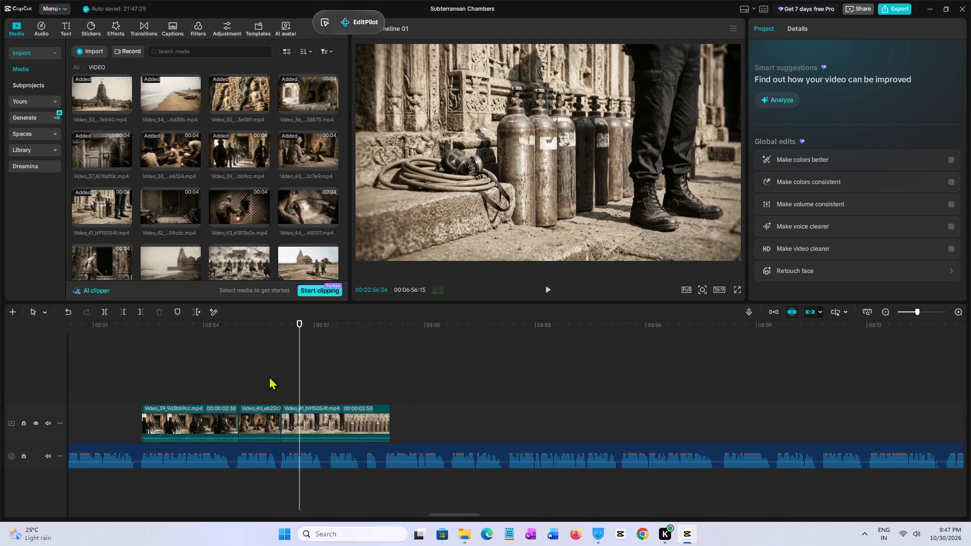
left_click(257, 374)
key("space")
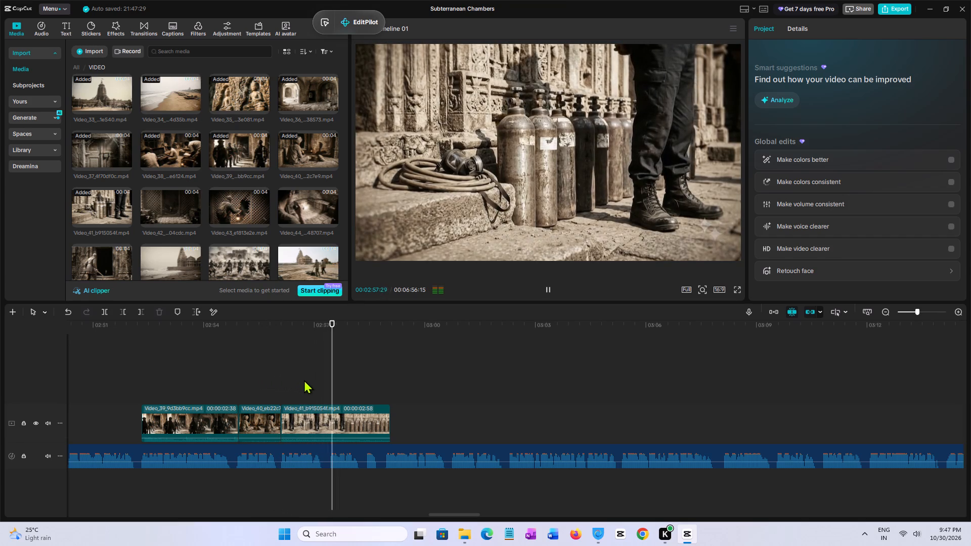
key("space")
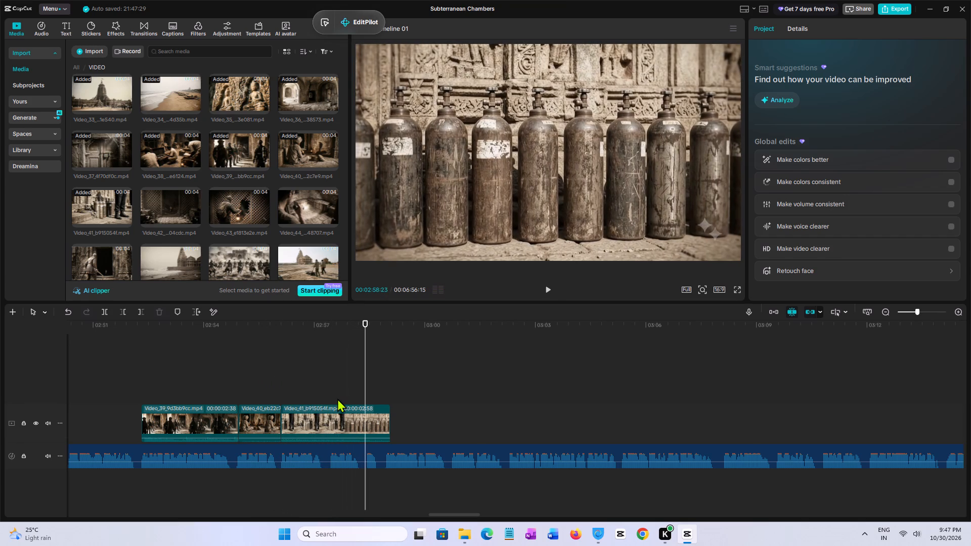
left_click(295, 381)
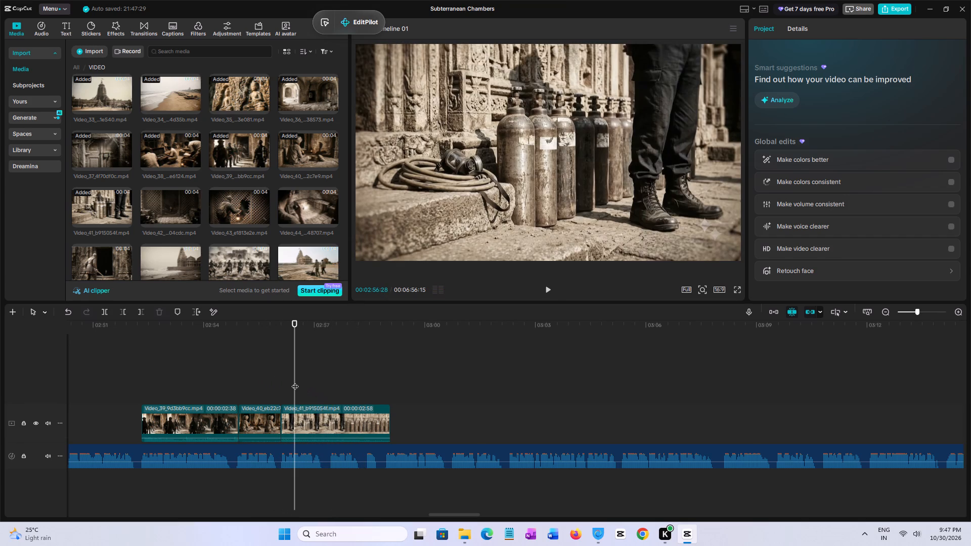
key("space")
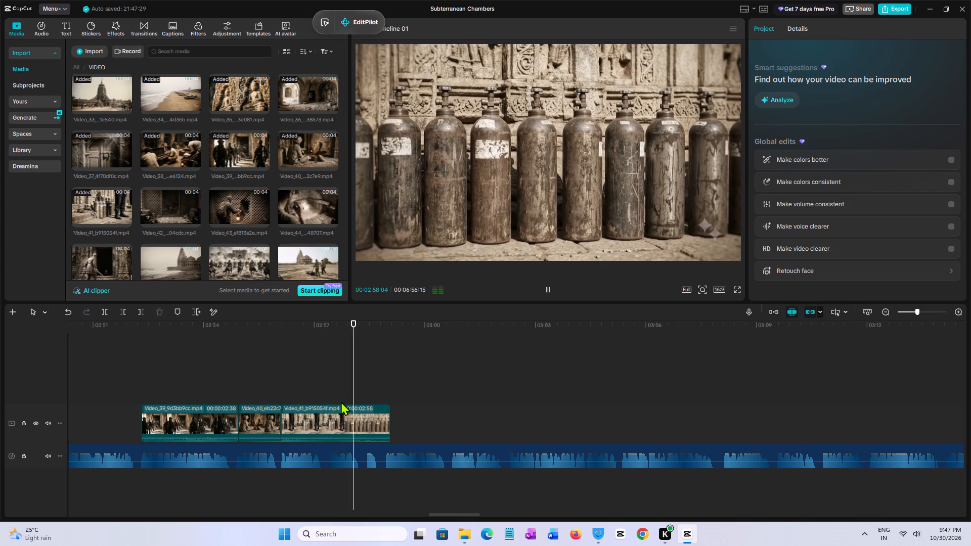
left_click(371, 398)
left_click(366, 398)
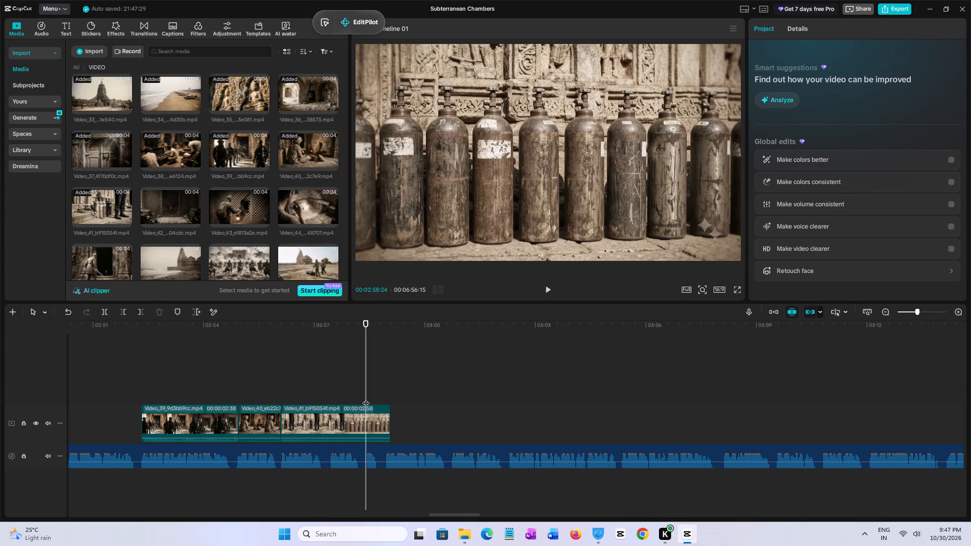
left_click(367, 398)
left_click(370, 411)
key("w")
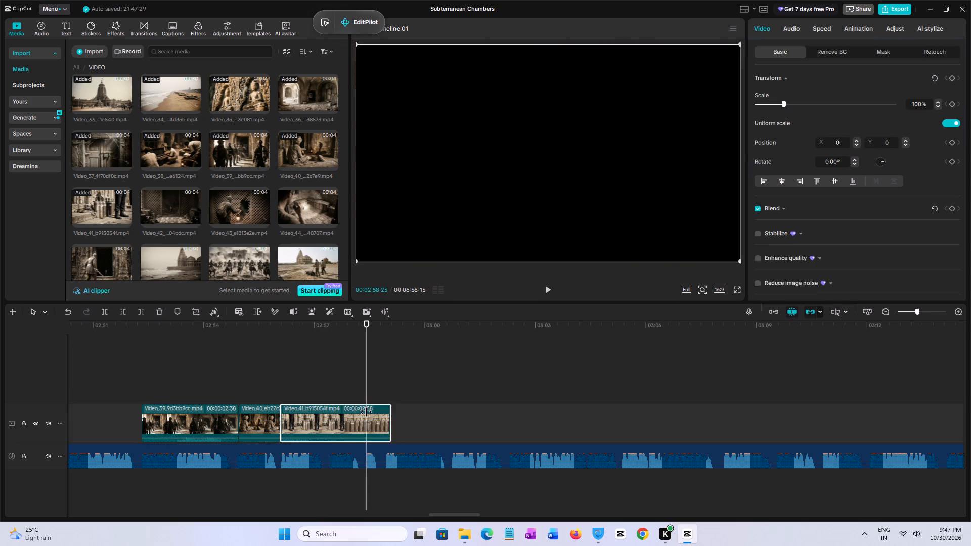
Place the Video_42 clip of the cobra between lattice doors directly after Video_41 at 00:02:58:25.
left_click(173, 204)
left_click_drag(173, 204, 368, 422)
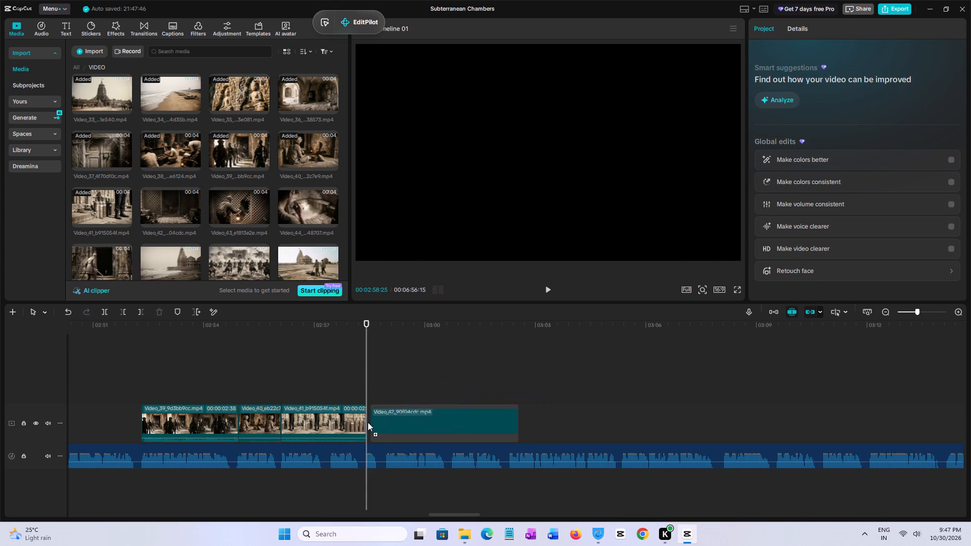
left_click_drag(368, 422, 367, 423)
Play back Video_42 and trim the end of the cobra clip to 00:03:02:17, for a length of 00:00:03:52.
left_click(344, 384)
key("space")
key("space")
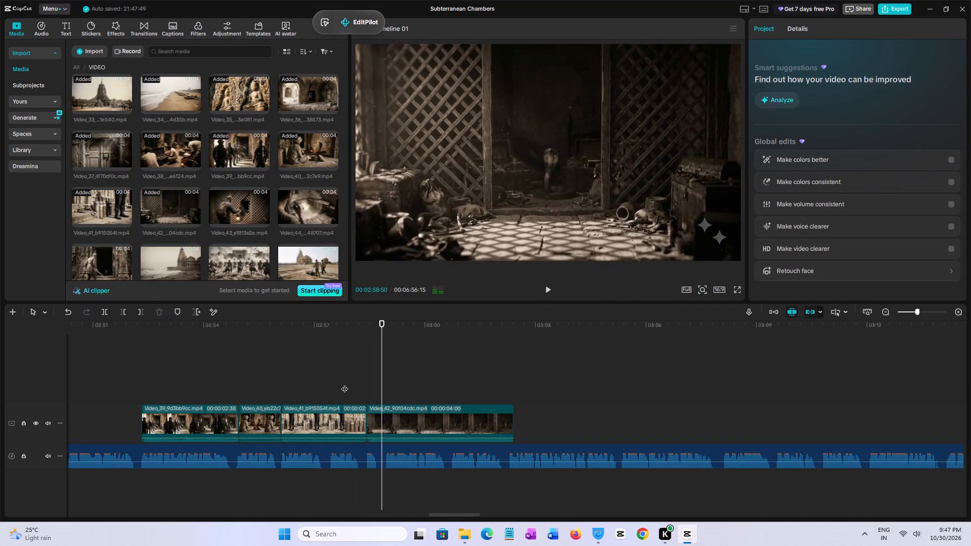
key("space")
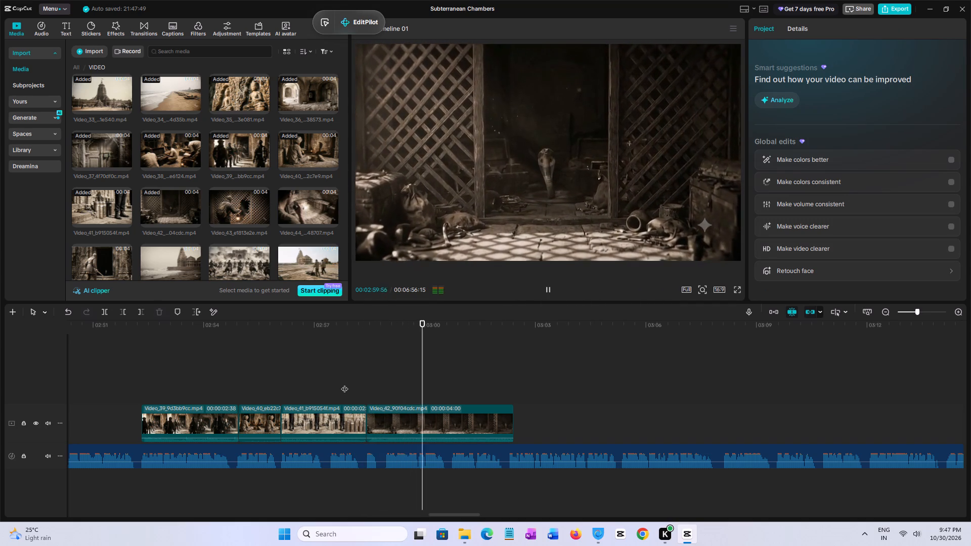
key("space")
key("space")
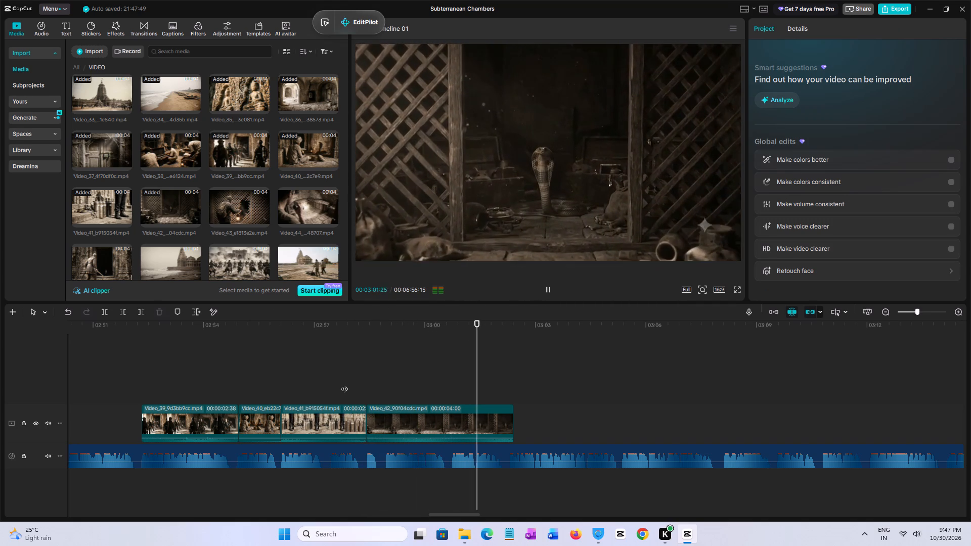
key("space")
key("space")
left_click(506, 390)
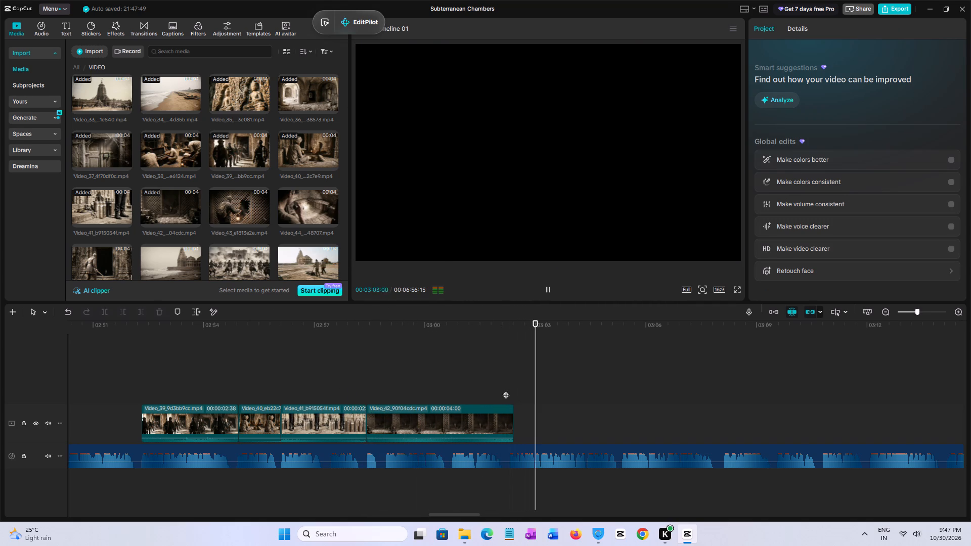
left_click(509, 389)
left_click(504, 416)
key("w")
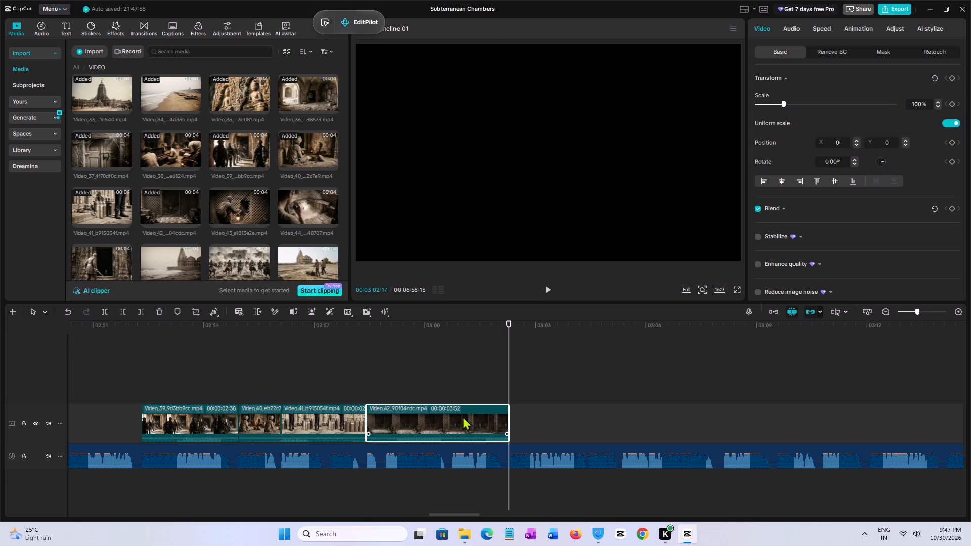
Place the Video_43 clip of the man with a lantern at the broken lattice directly after Video_42 at 00:03:02:17.
left_click(252, 214)
left_click_drag(243, 208, 510, 415)
Play back Video_43 and replay the cut from Video_42 several times to check it against the narration.
key("space")
key("space")
left_click(514, 377)
left_click(498, 369)
key("space")
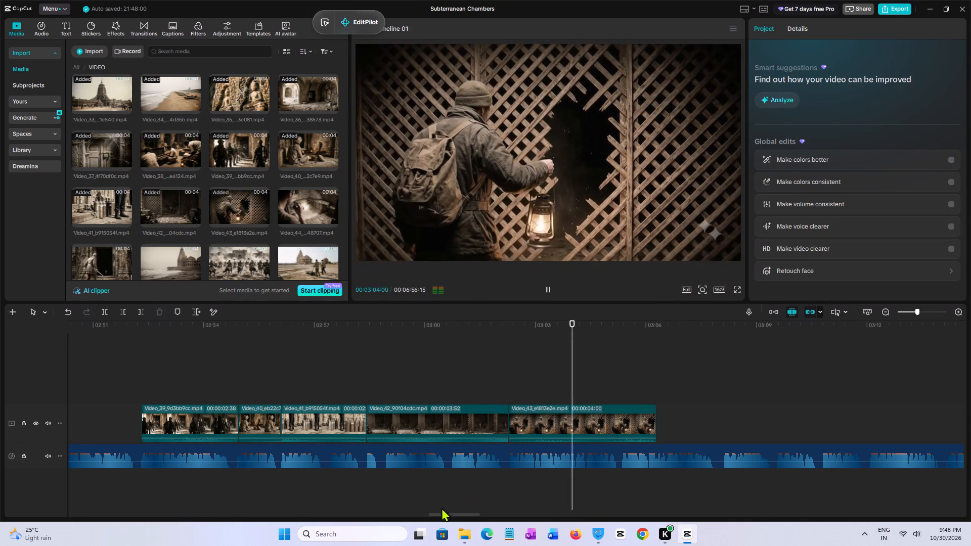
left_click_drag(447, 514, 459, 514)
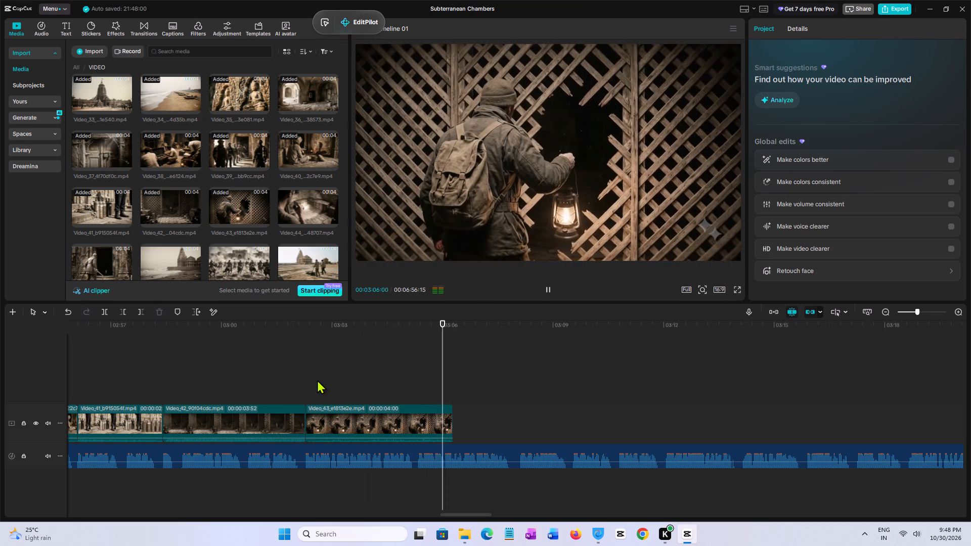
left_click(301, 374)
key("space")
key("space")
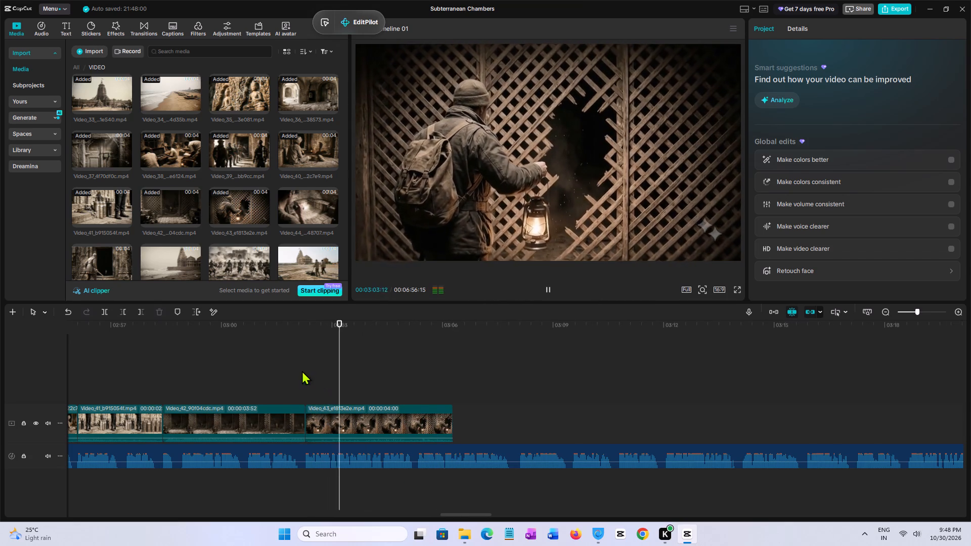
left_click(302, 371)
key("space")
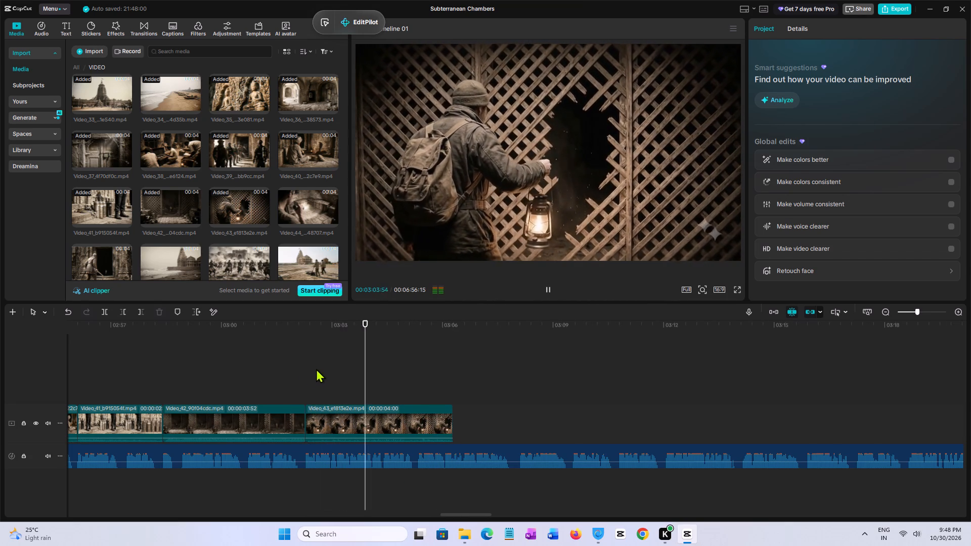
left_click(301, 379)
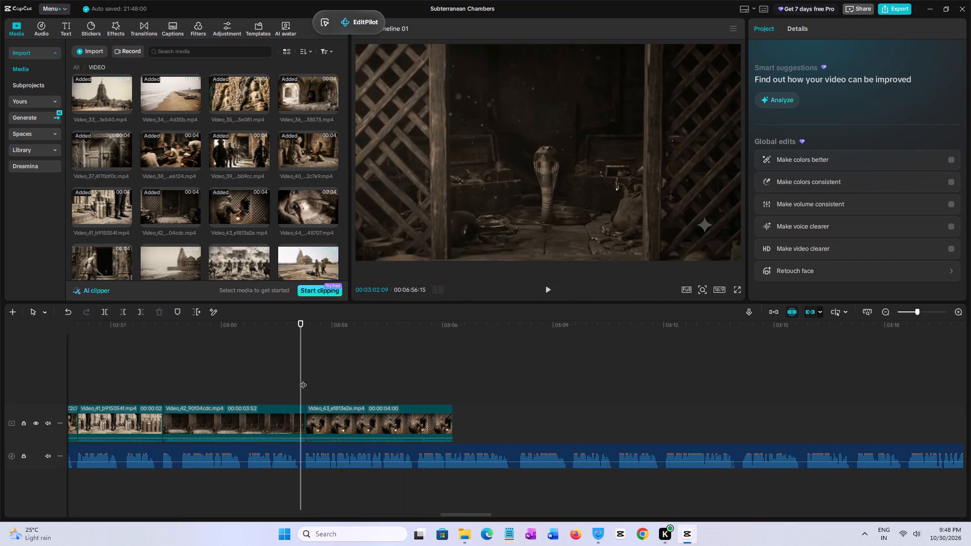
key("space")
left_click(284, 380)
key("space")
left_click(283, 381)
key("space")
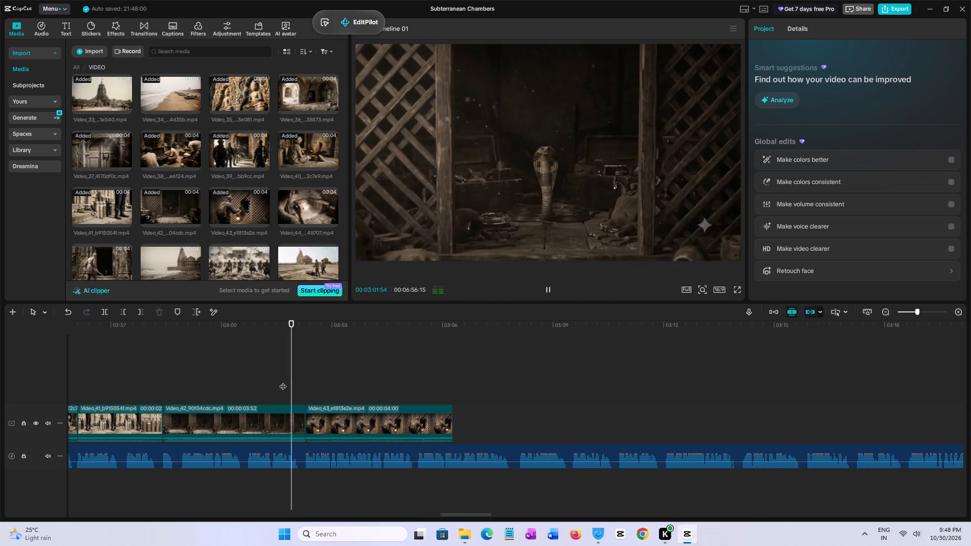
left_click(282, 368)
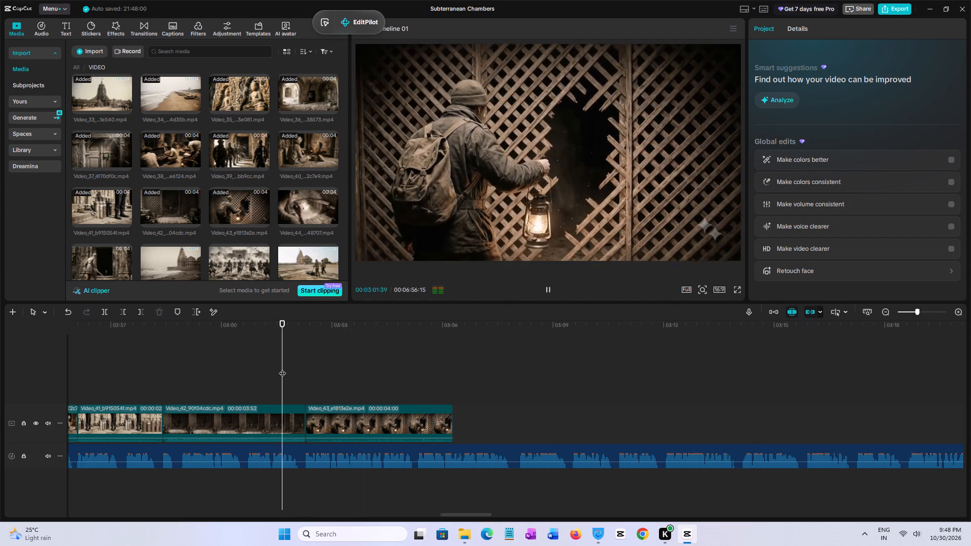
key("space")
key("space")
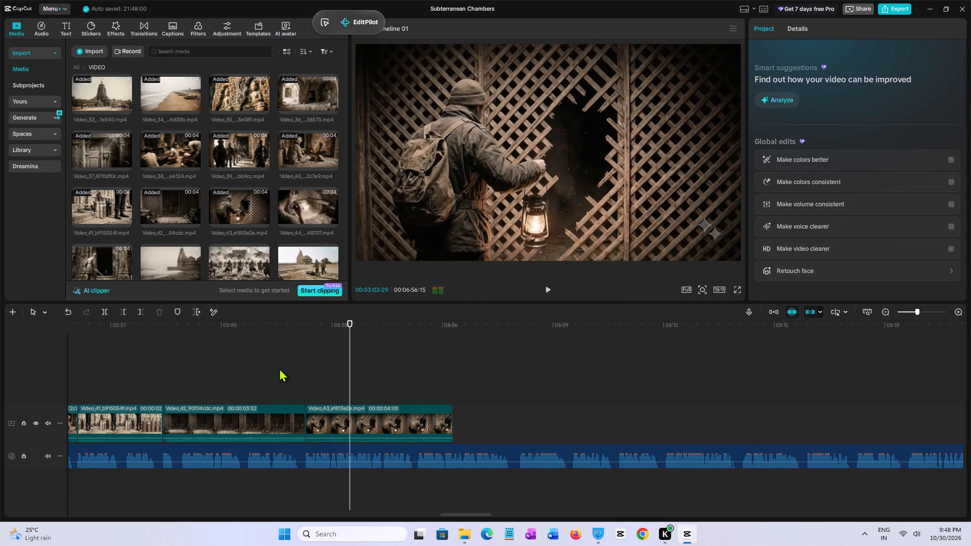
Play on past Video_43 and place the Video_44 clip of the flashlight on old chests at 00:03:10:49, leaving a gap before it.
key("space")
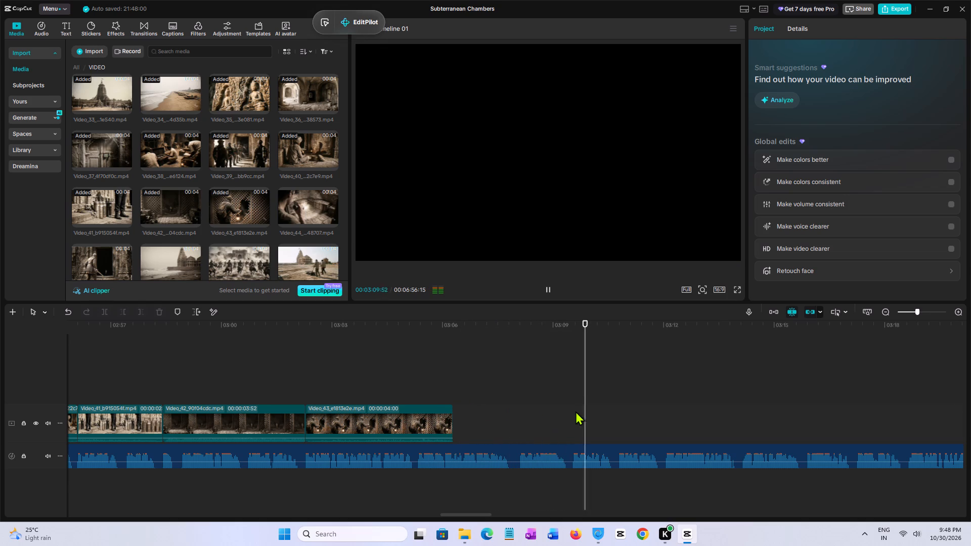
left_click(617, 410)
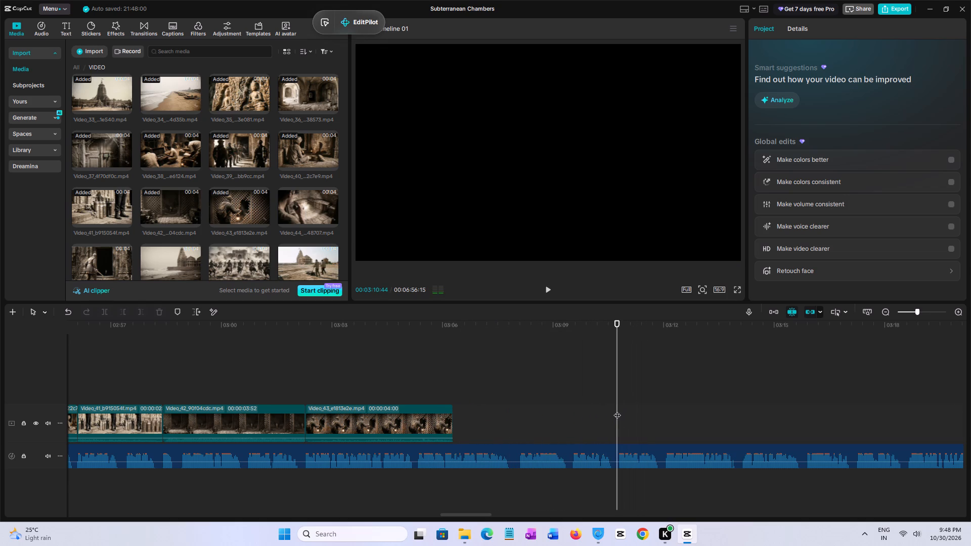
left_click(617, 410)
left_click(617, 410)
left_click(617, 410)
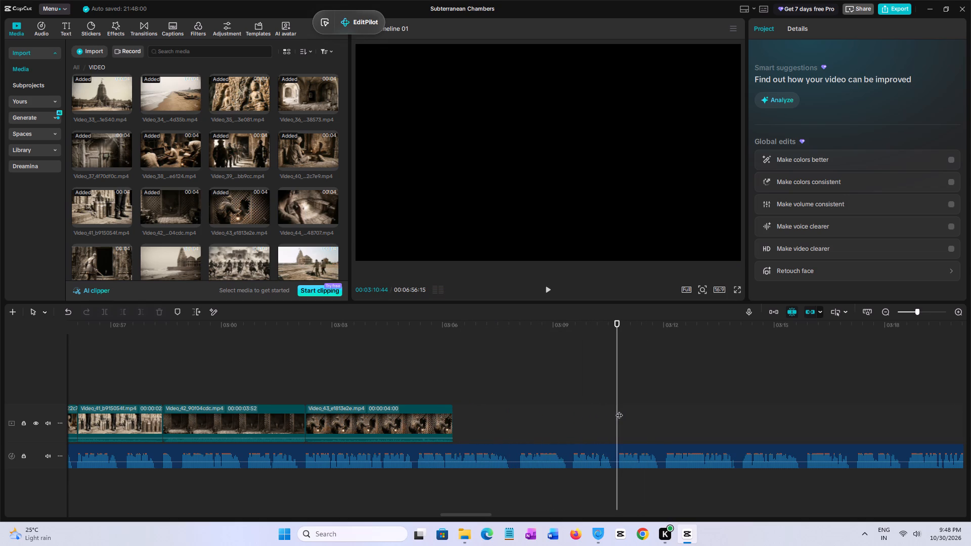
left_click(616, 410)
left_click(620, 410)
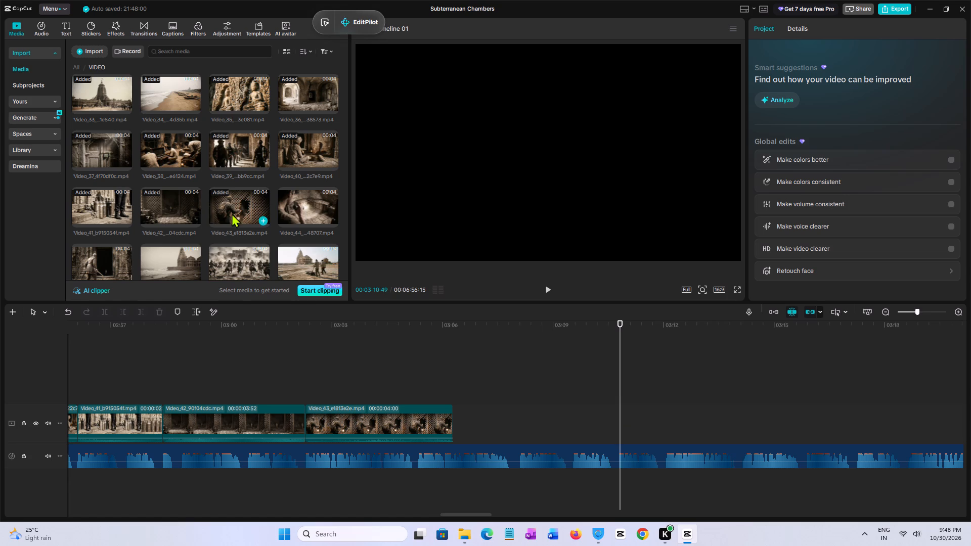
scroll(305, 214, "down", 1)
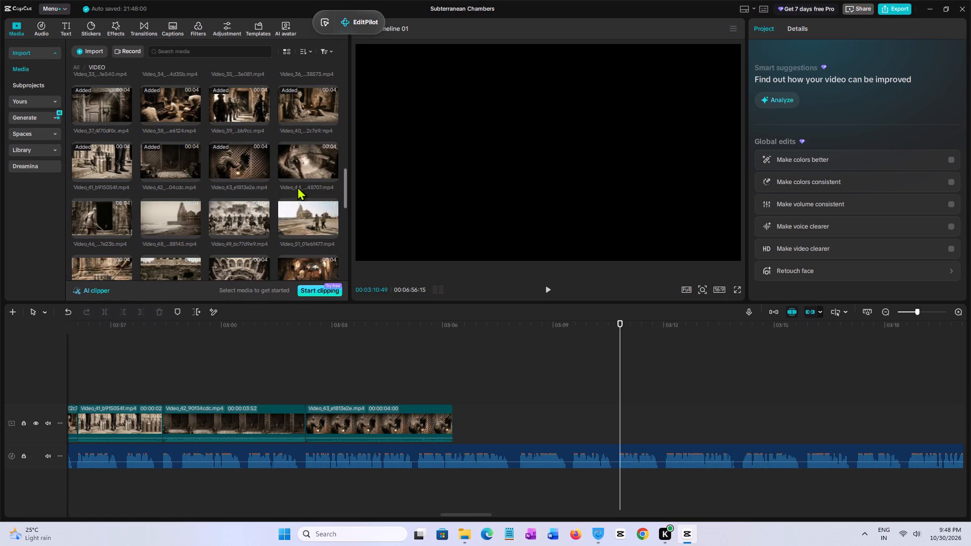
left_click(293, 165)
left_click_drag(293, 164, 620, 426)
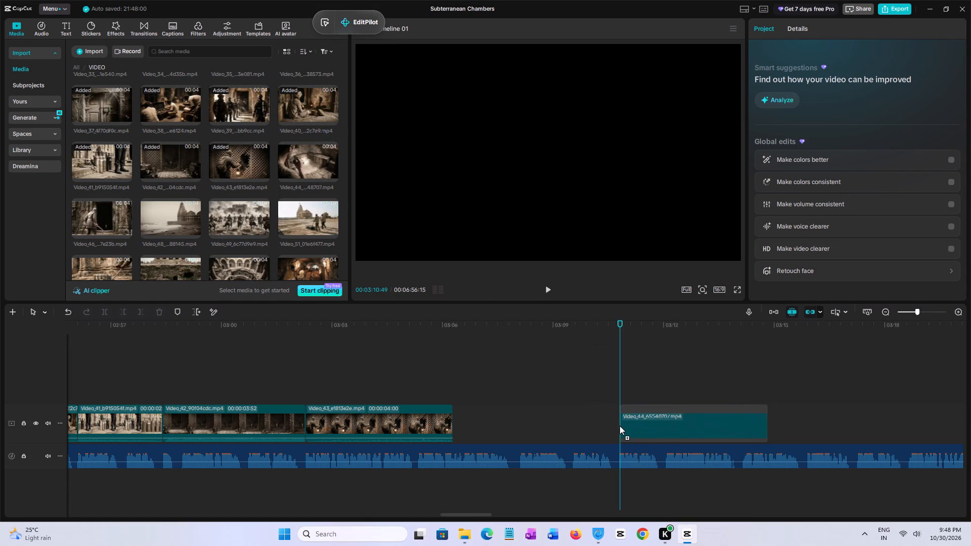
left_click_drag(620, 426, 620, 426)
Play back Video_44 and place the Video_46 clip of the armoured swordsman at the dark doorway at 00:03:15:54 on the same track.
left_click(595, 405)
key("space")
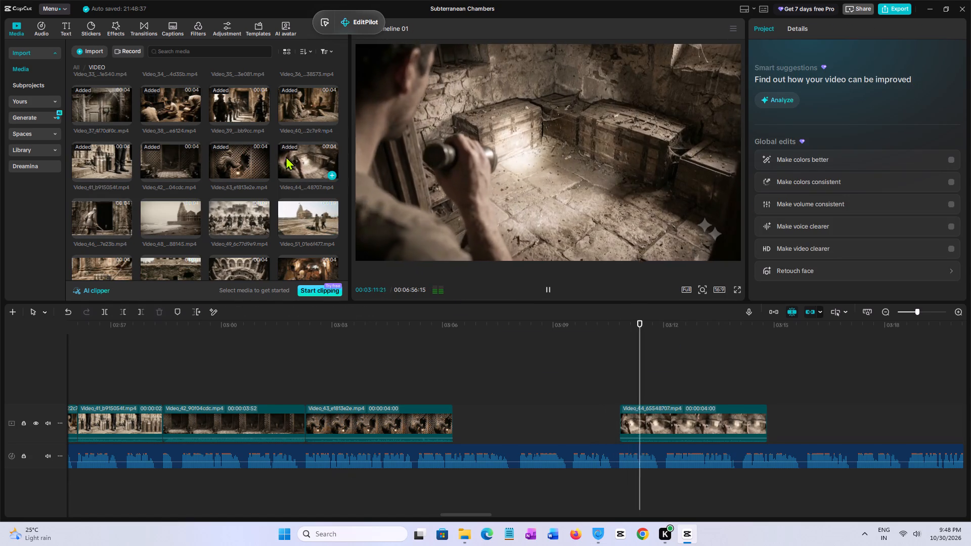
left_click_drag(465, 516, 485, 514)
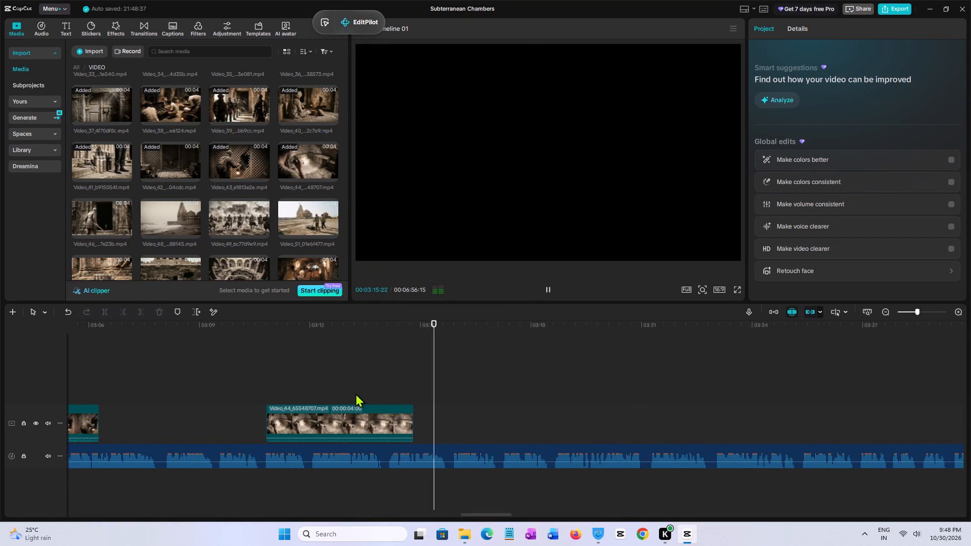
key("space")
key("space")
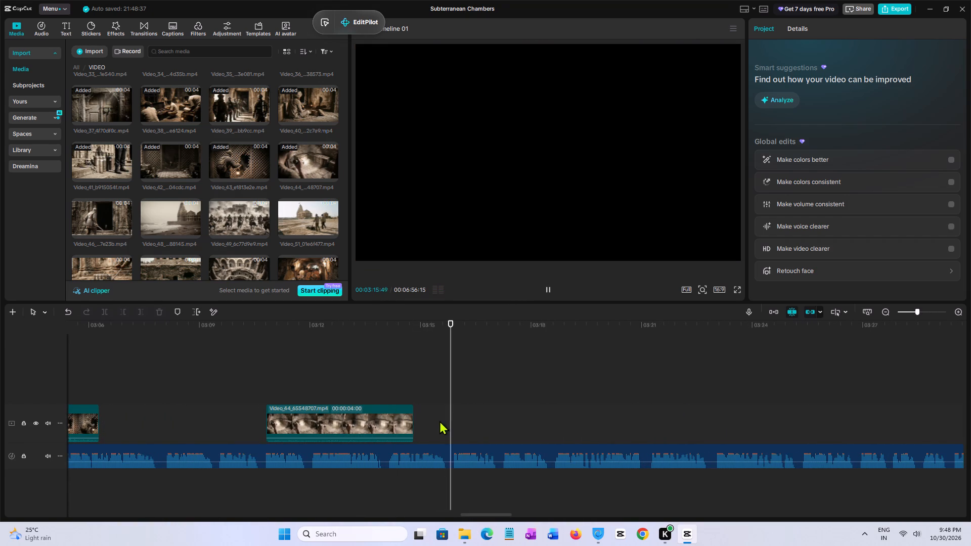
left_click(457, 398)
left_click(455, 398)
left_click(454, 398)
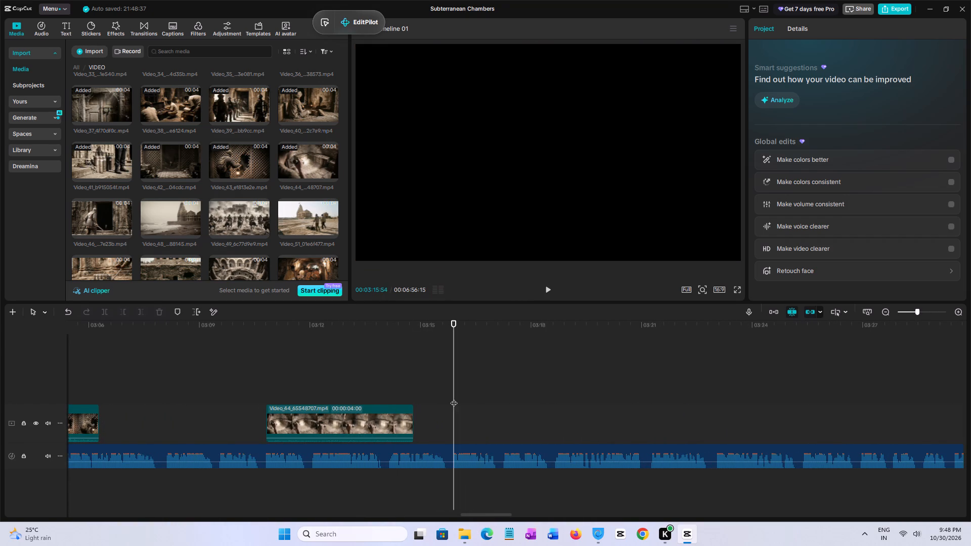
left_click(103, 219)
left_click_drag(98, 220, 498, 390)
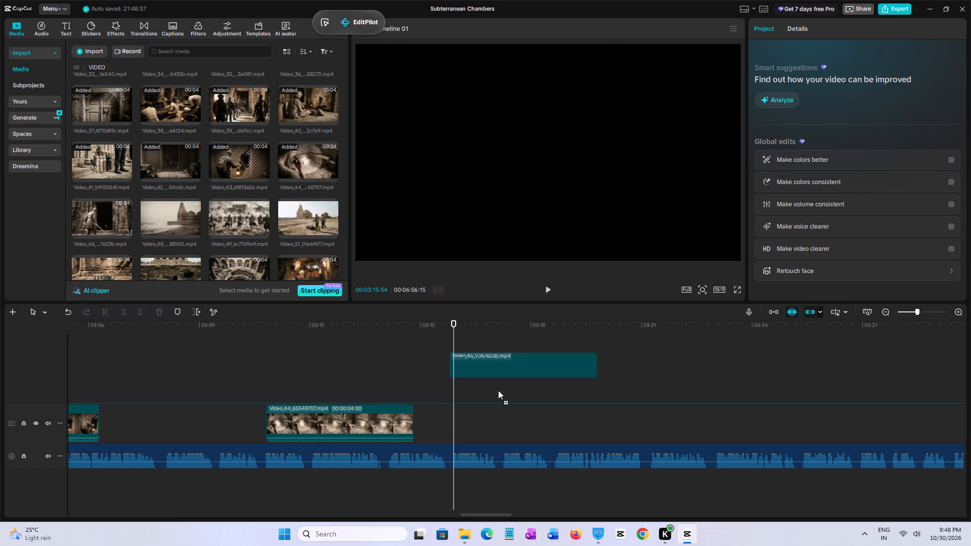
left_click_drag(498, 390, 456, 424)
Play back the Video_46 clip repeatedly from its start and listen to the narration that follows it.
key("space")
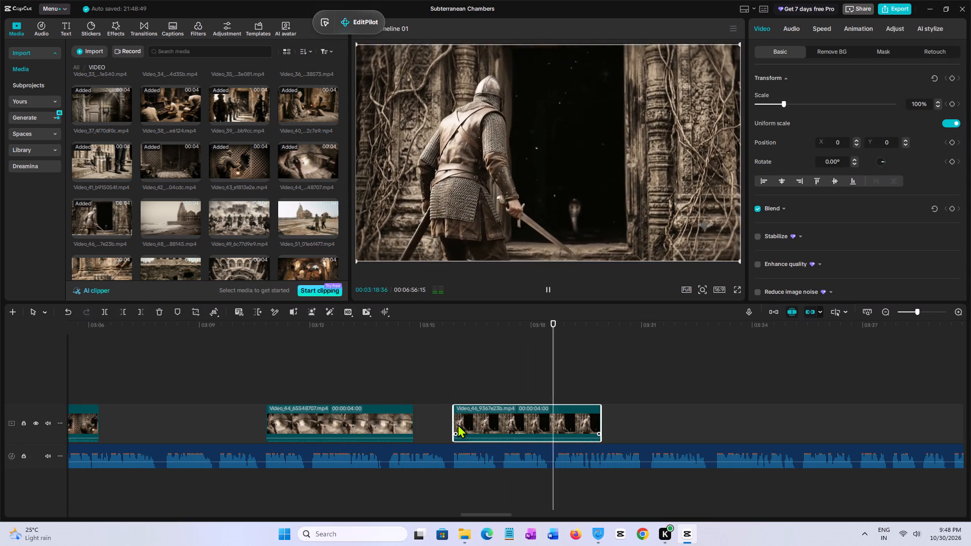
key("space")
left_click(468, 388)
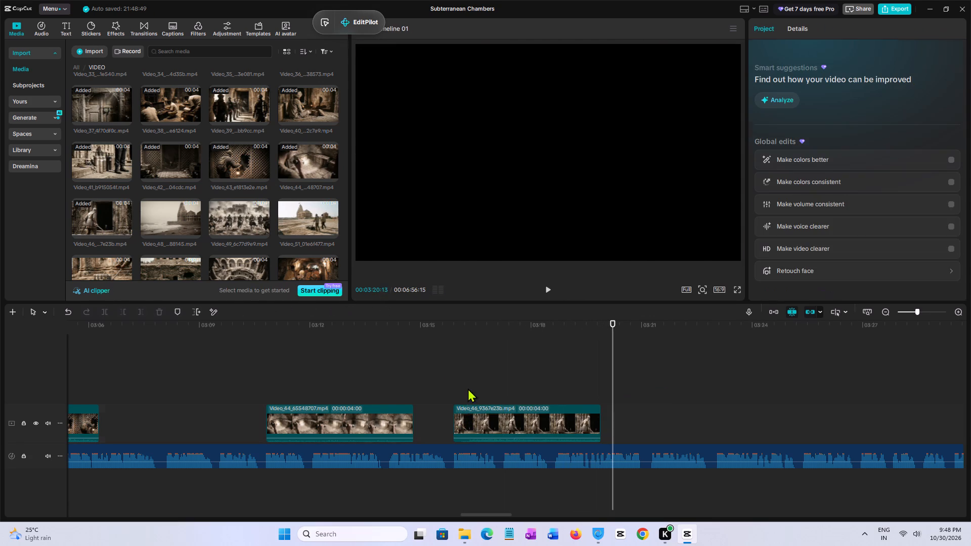
key("space")
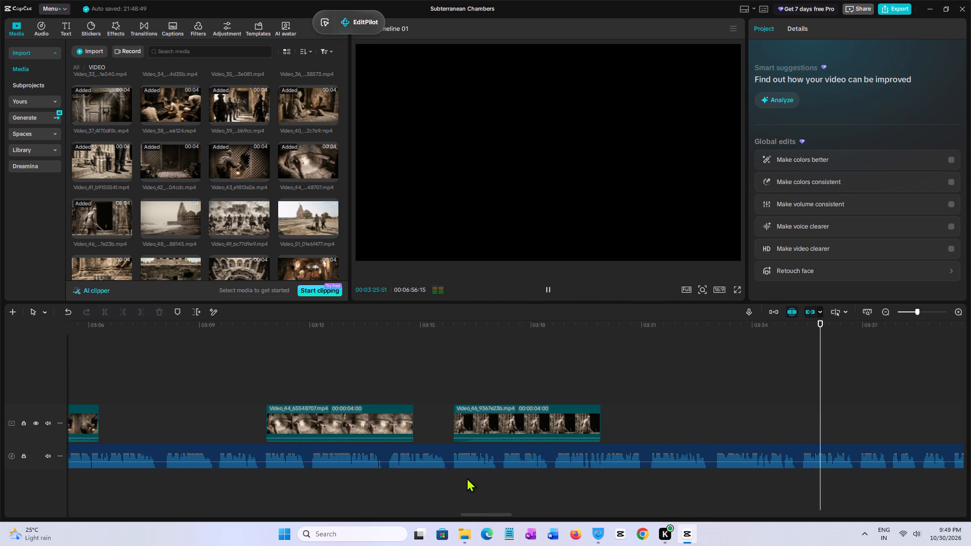
left_click(456, 378)
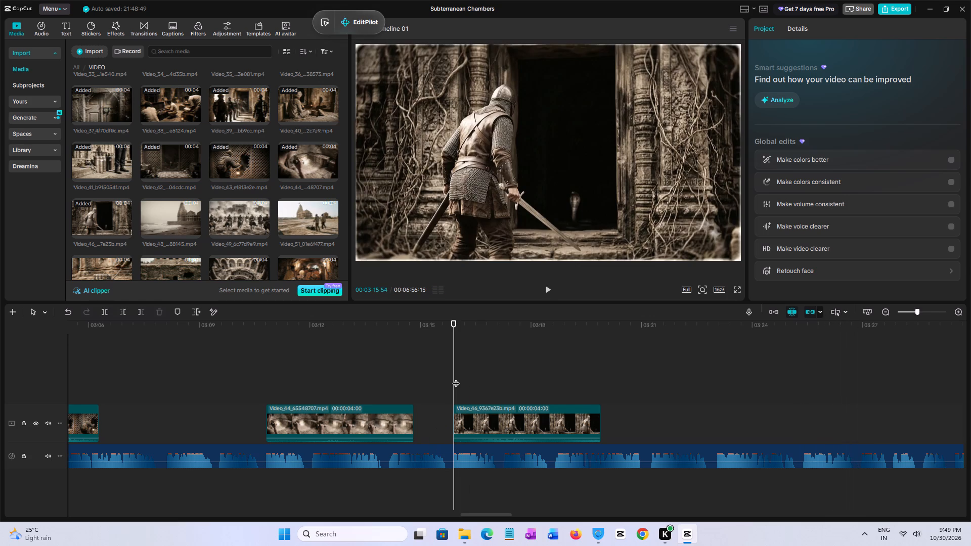
key("space")
left_click(456, 378)
key("space")
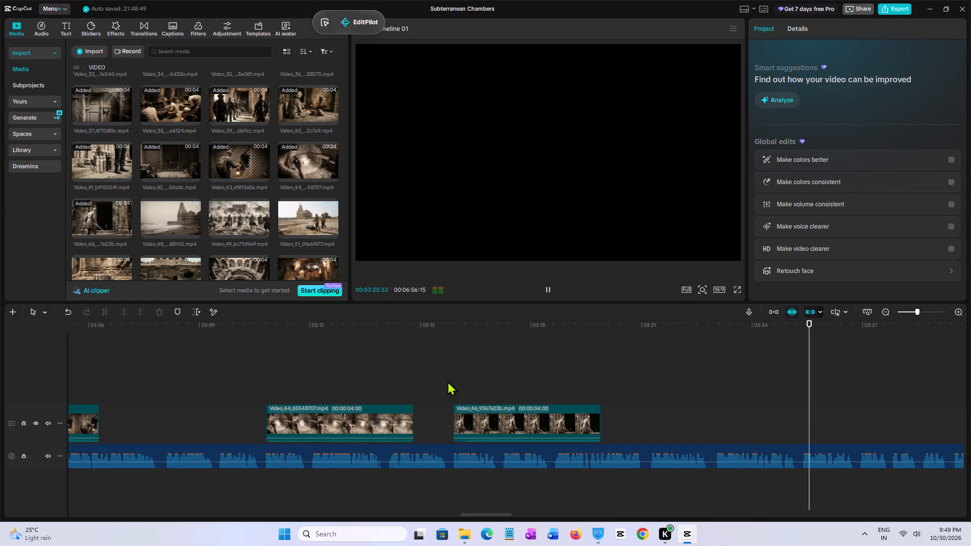
key("space")
key("space")
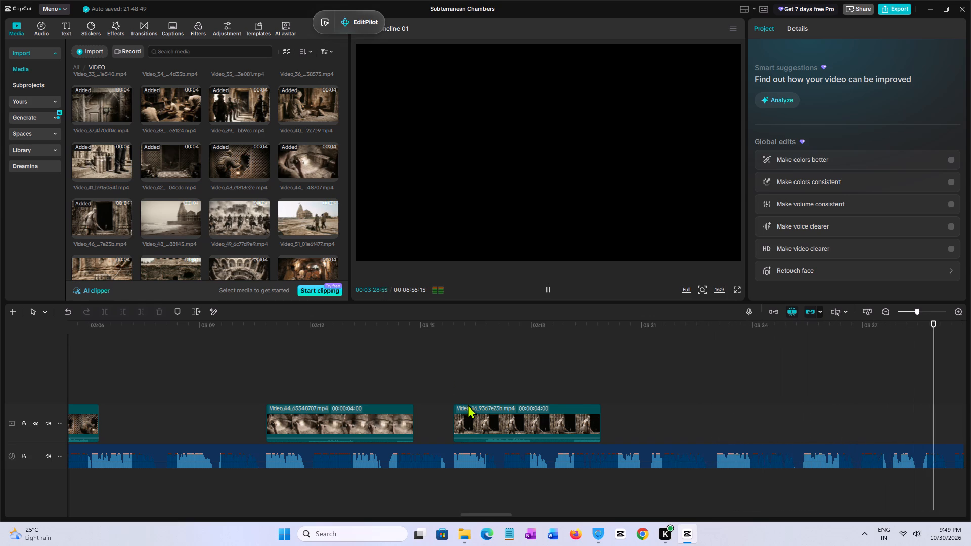
key("space")
Listen on to the later narration and move the Video_46 swordsman clip to start at 00:03:31:00 on the same track.
left_click_drag(475, 515, 517, 515)
key("space")
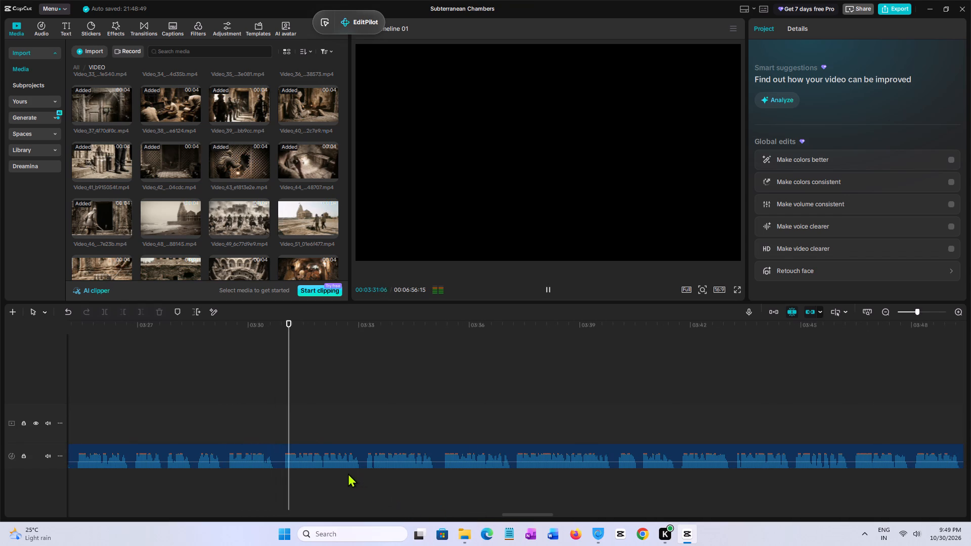
left_click(283, 415)
key("space")
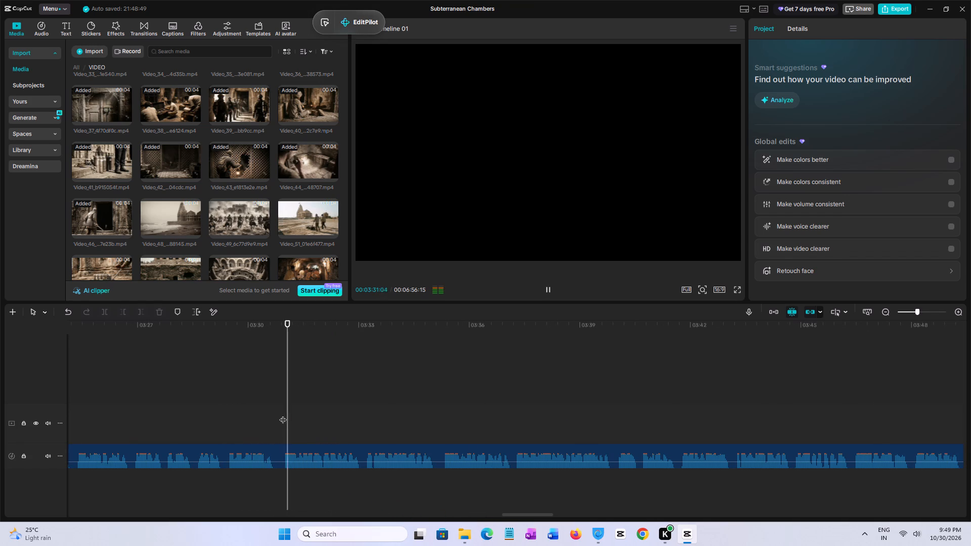
left_click(285, 415)
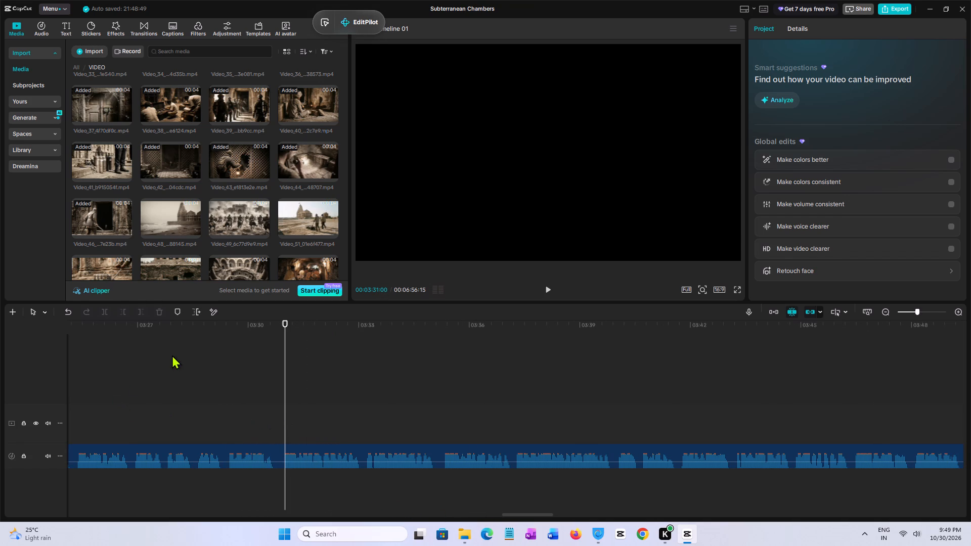
left_click_drag(128, 380, 65, 383)
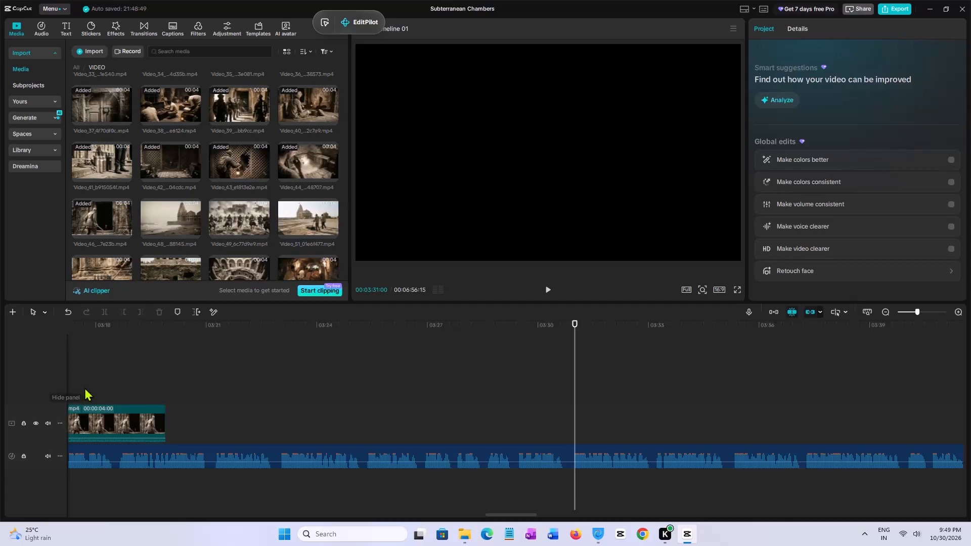
left_click_drag(97, 415, 652, 408)
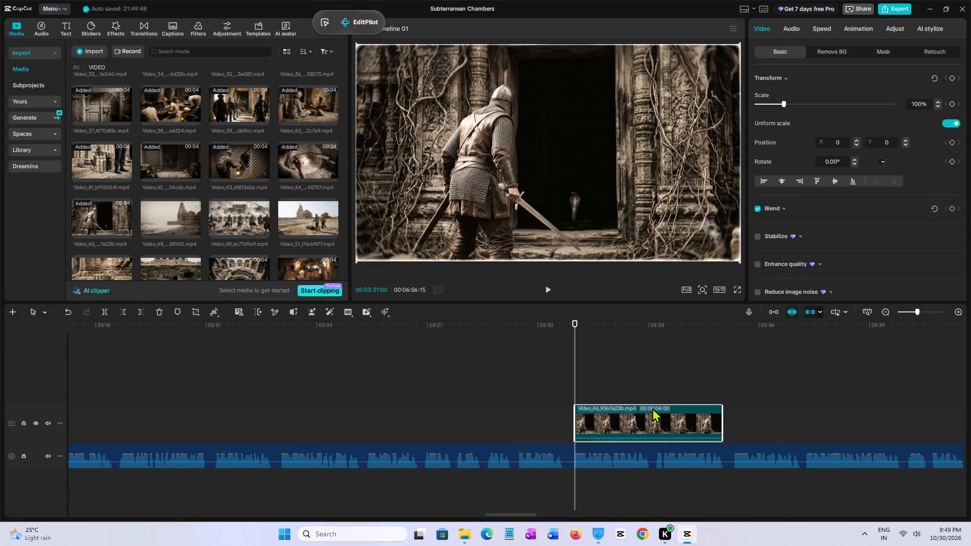
Play on past Video_46 and place the Video_48 clip of the seaside temple at 00:03:37:18, leaving a gap before it.
key("space")
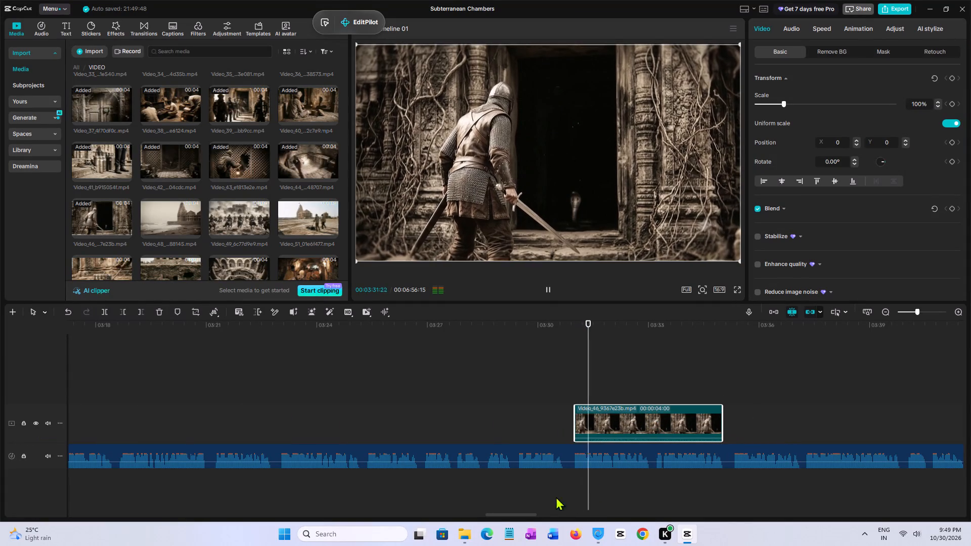
left_click_drag(507, 513, 535, 513)
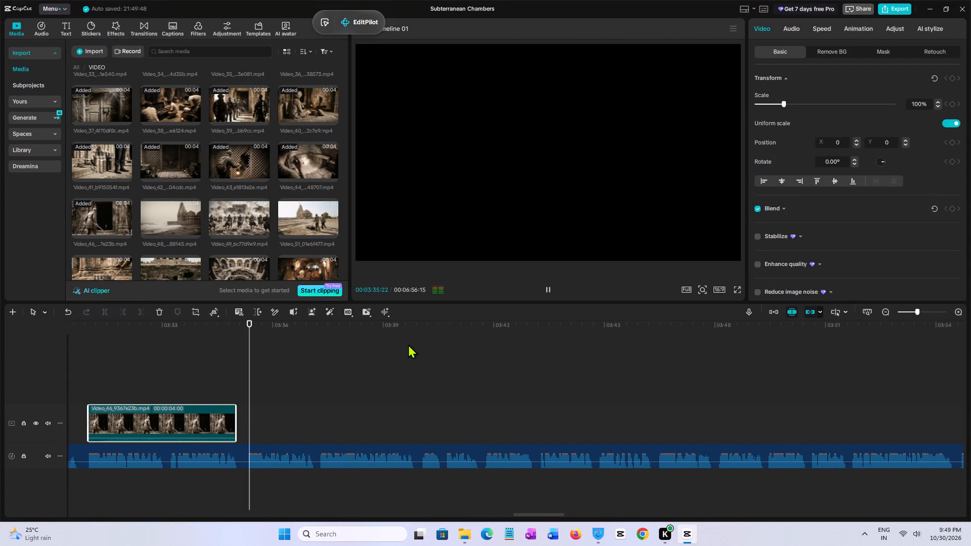
key("space")
left_click(323, 419)
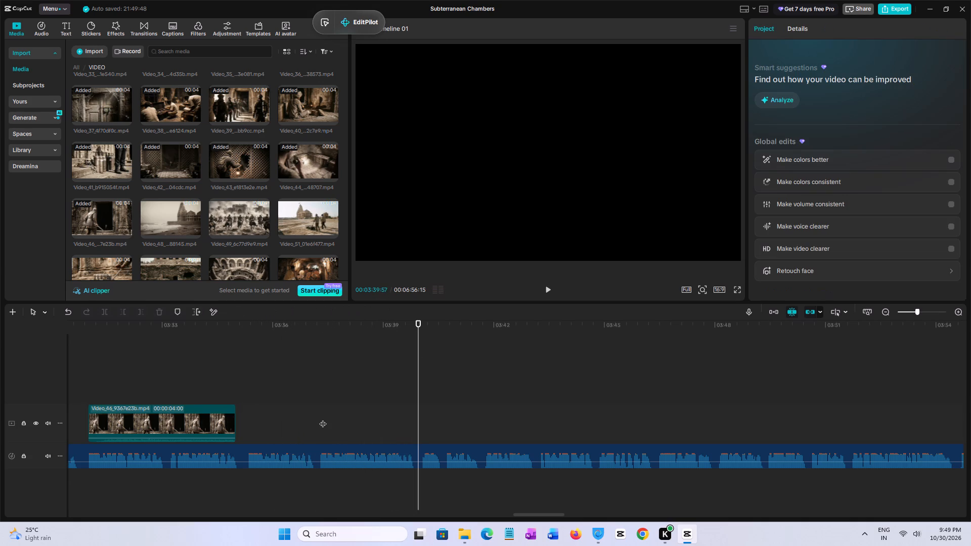
double_click(323, 419)
left_click(317, 419)
left_click(318, 418)
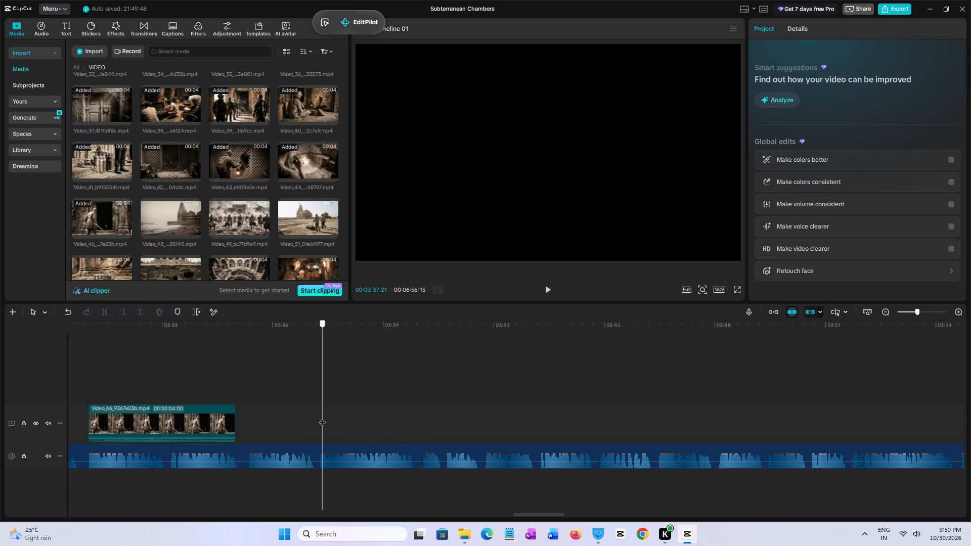
left_click(163, 221)
left_click_drag(163, 220, 369, 386)
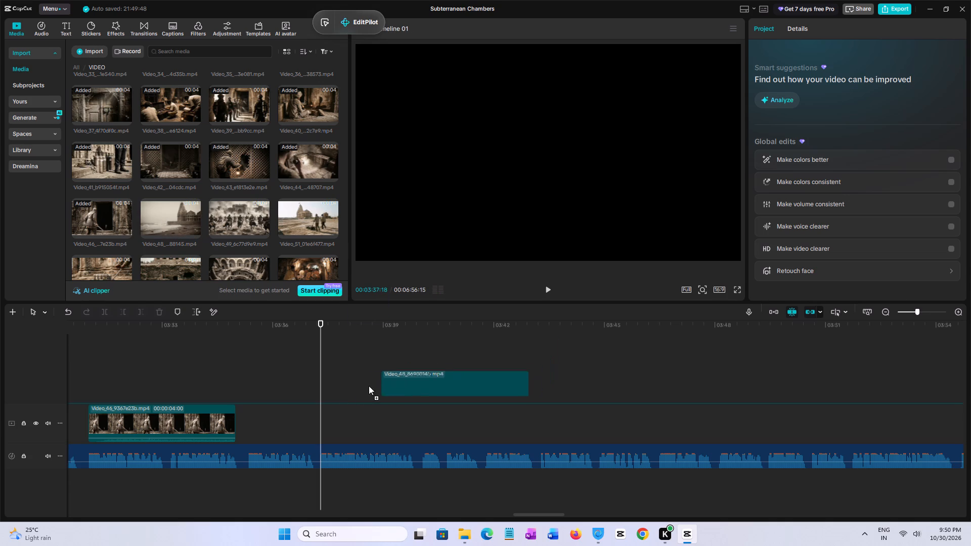
left_click_drag(369, 386, 319, 414)
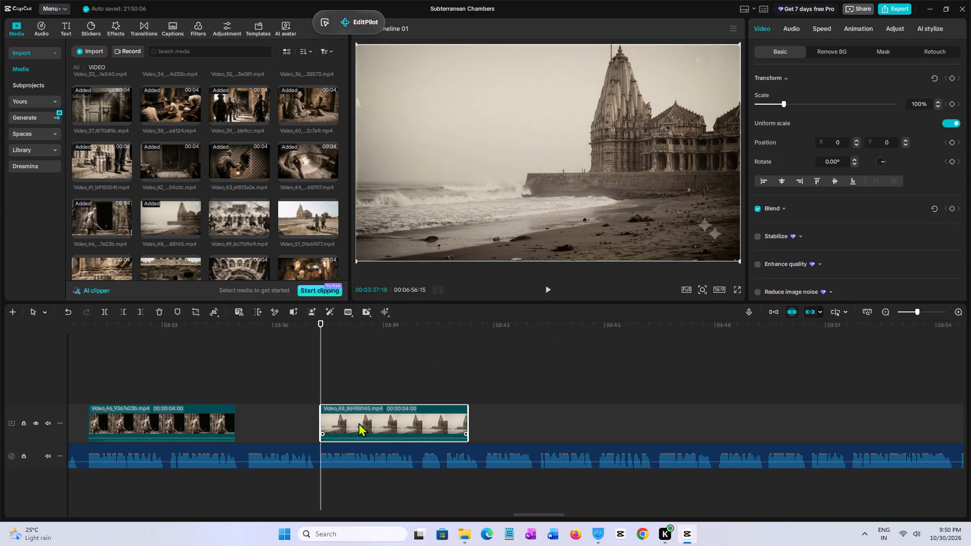
Play back Video_48 repeatedly from its start and listen on to check it against the narration.
key("space")
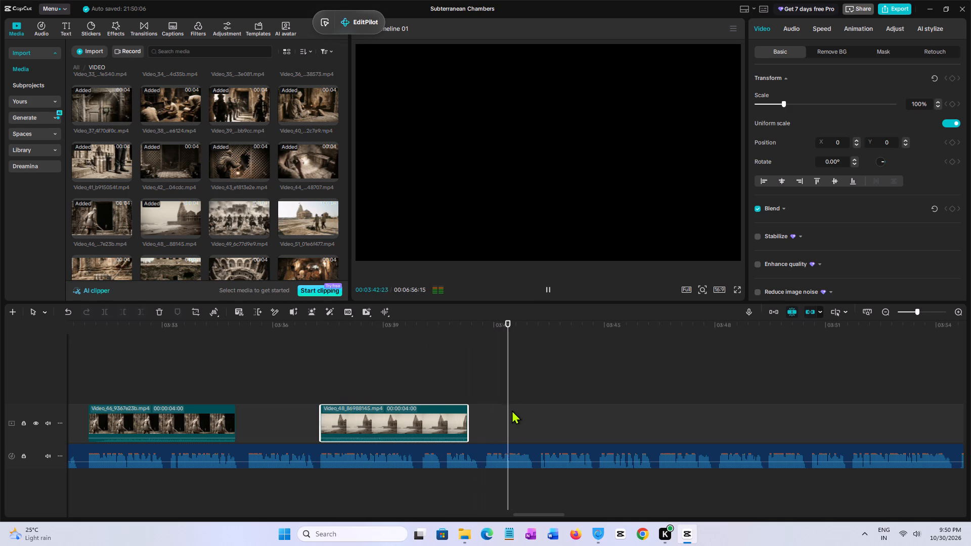
key("space")
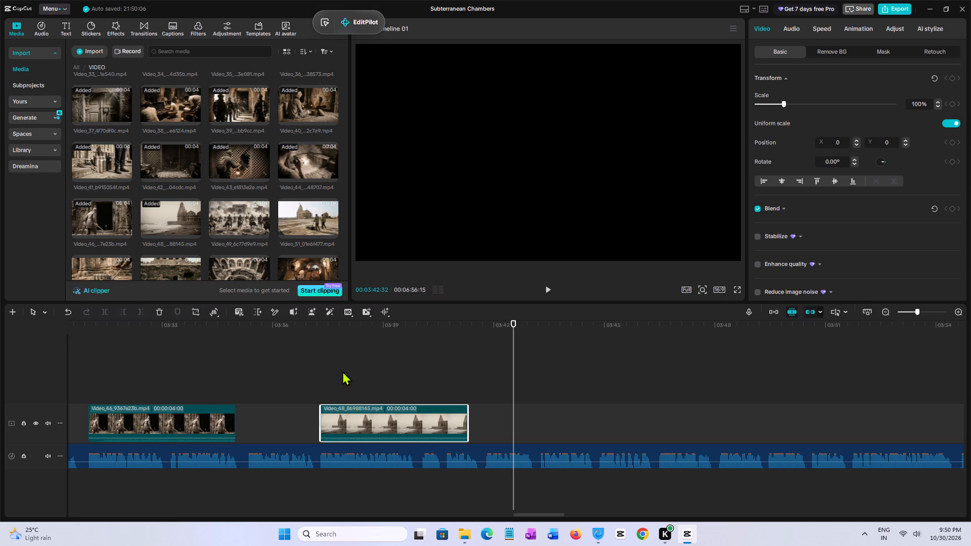
left_click(323, 384)
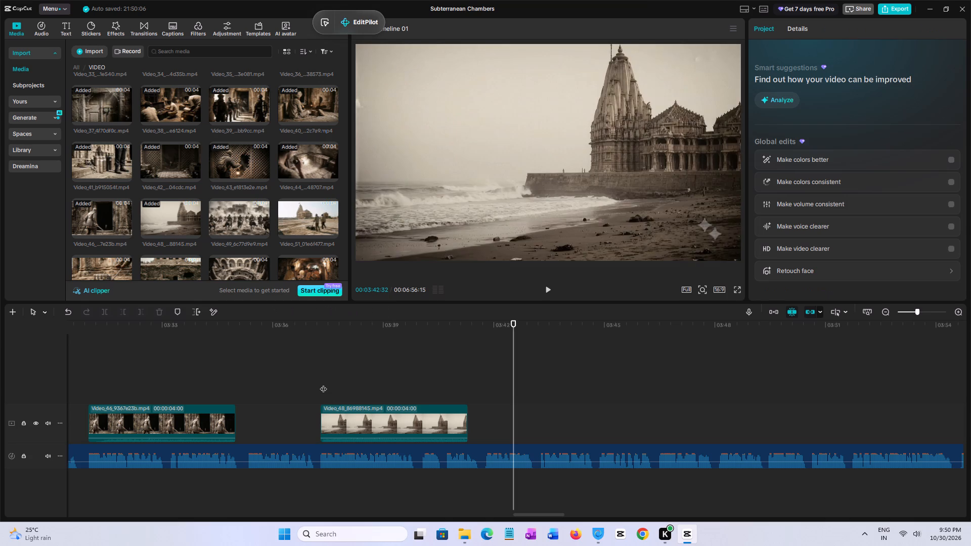
key("space")
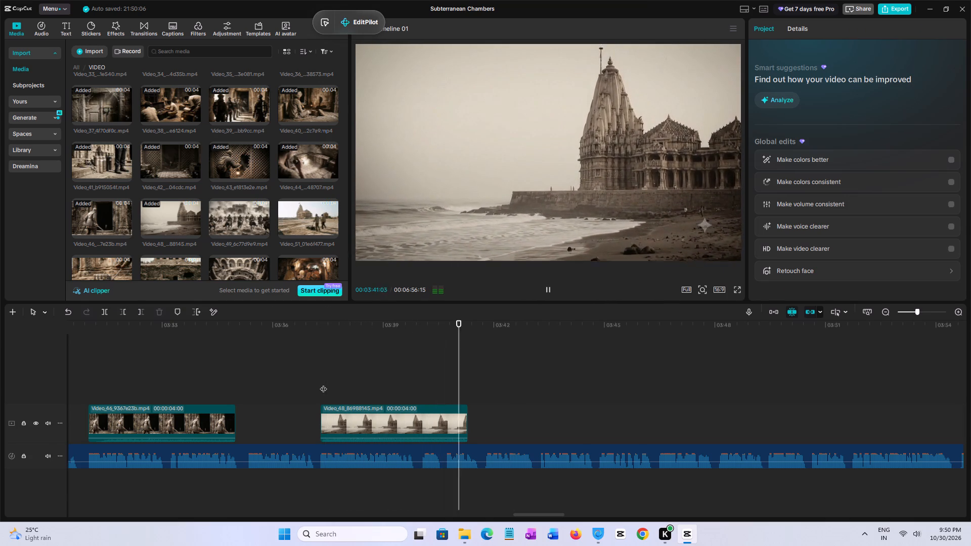
key("space")
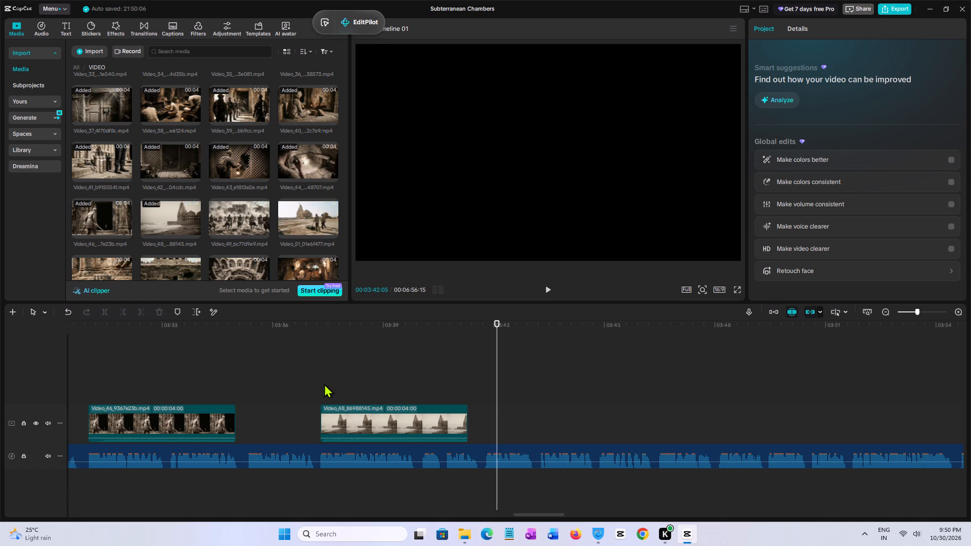
left_click(324, 384)
key("space")
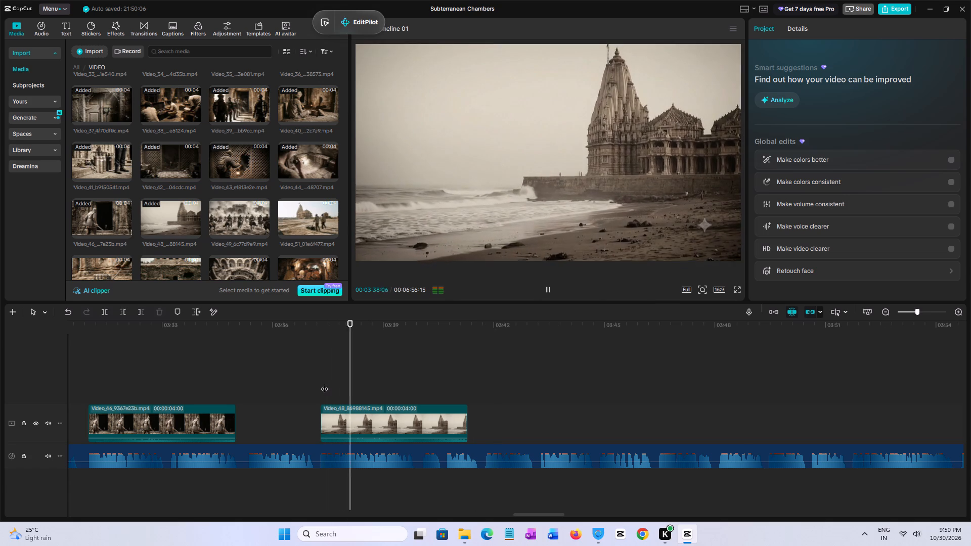
left_click(326, 382)
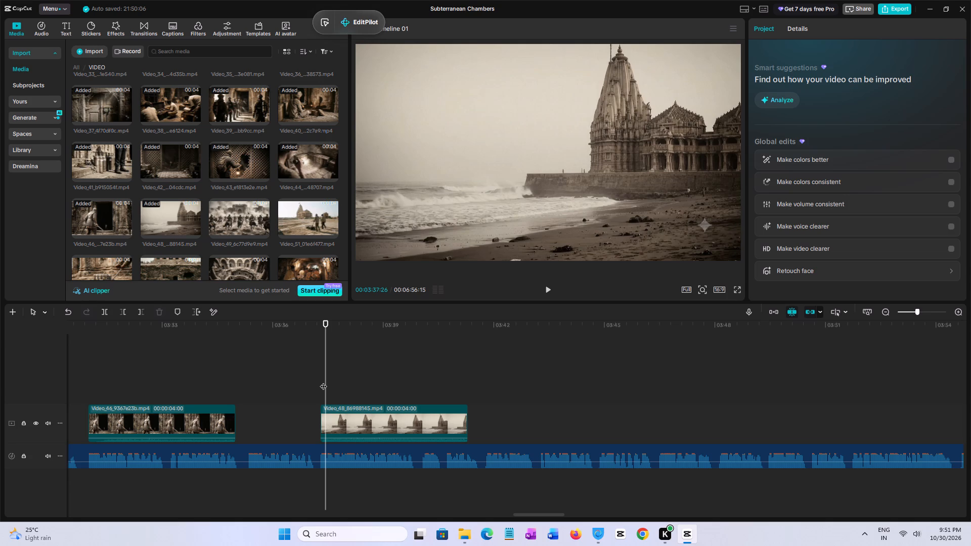
left_click(318, 383)
key("space")
left_click(329, 382)
key("space")
double_click(328, 383)
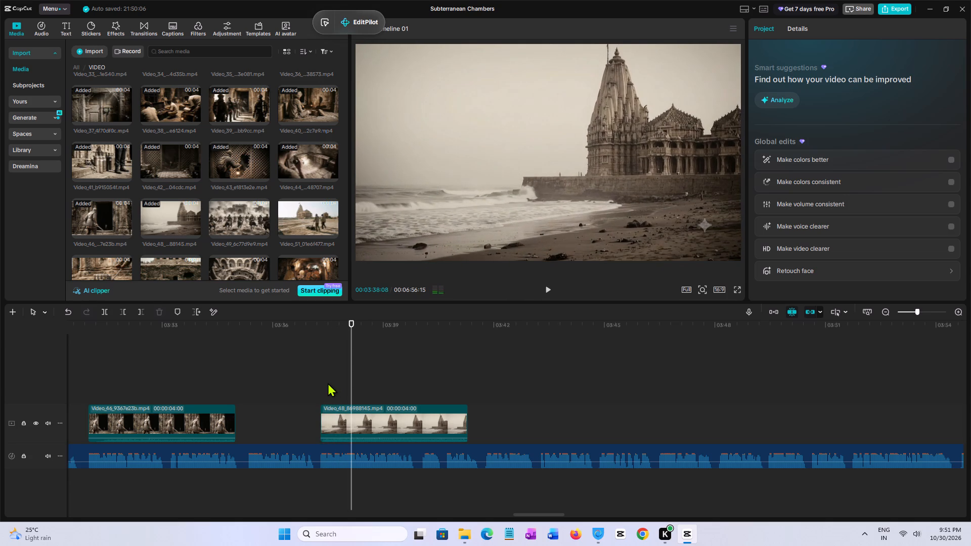
double_click(325, 383)
left_click(322, 381)
key("space")
left_click(322, 381)
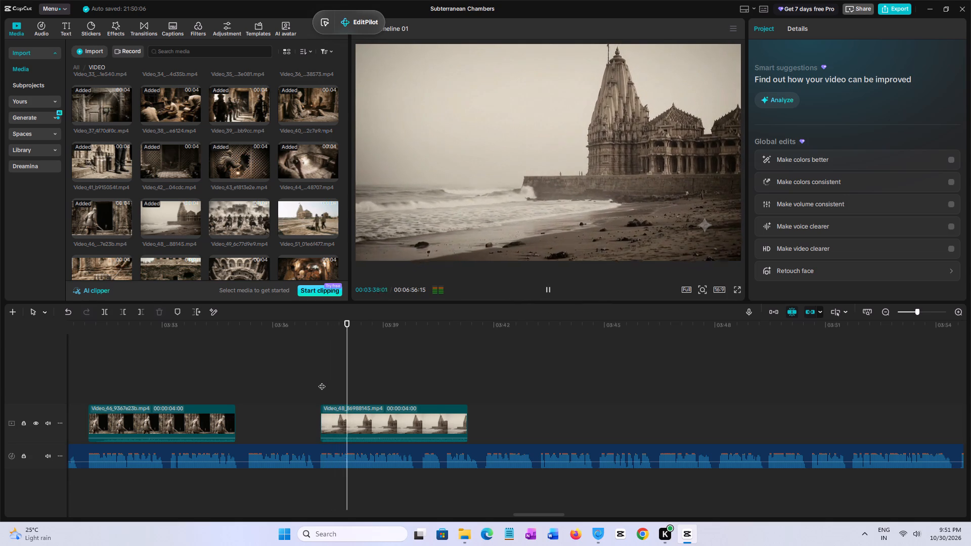
left_click(322, 381)
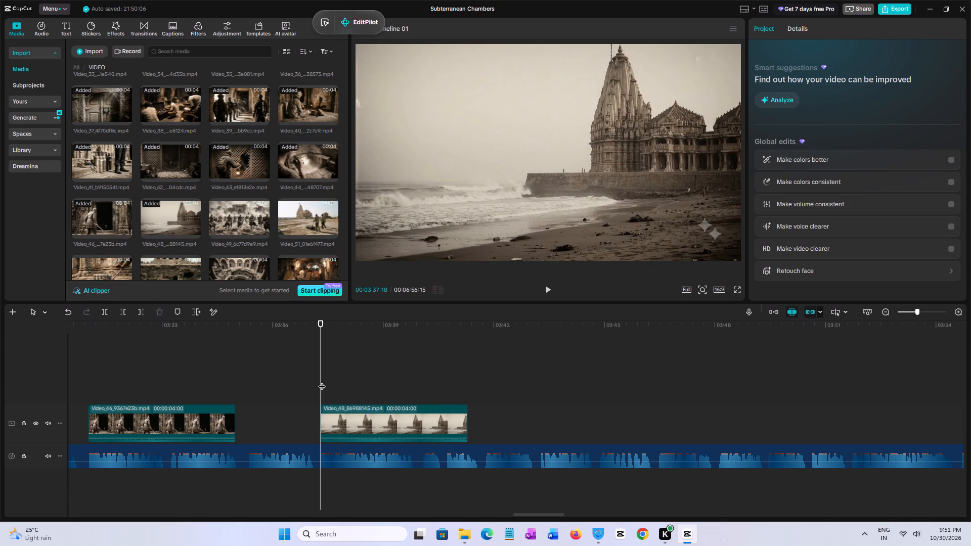
key("space")
left_click(322, 381)
key("space")
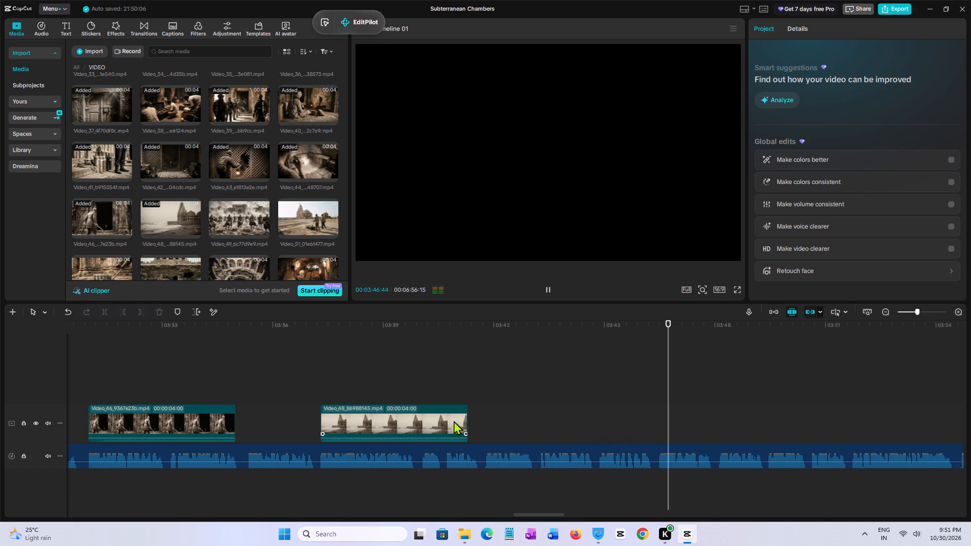
Move Video_48 to the later narration phrase at about 00:03:46:29 and play back its beginning.
key("space")
left_click_drag(400, 424, 735, 419)
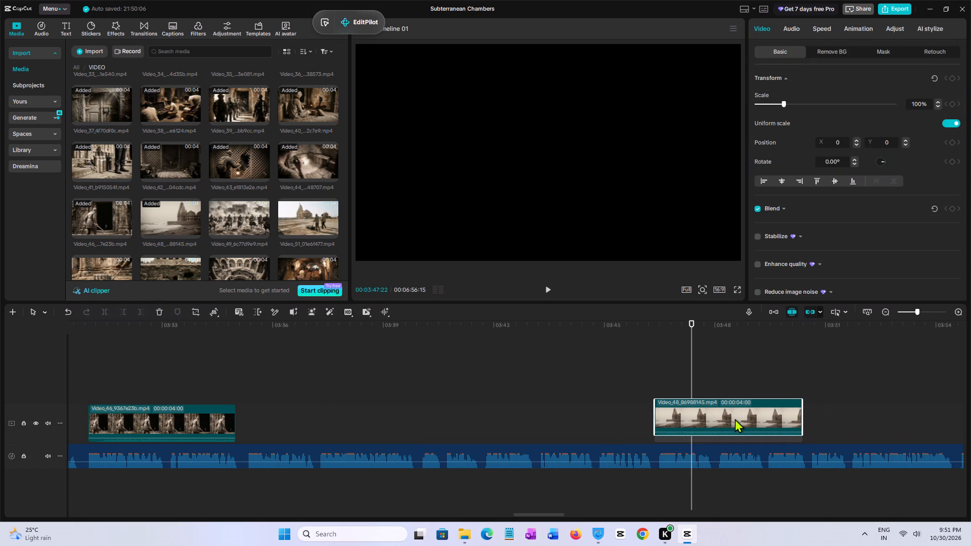
left_click_drag(735, 419, 738, 419)
left_click(656, 375)
key("space")
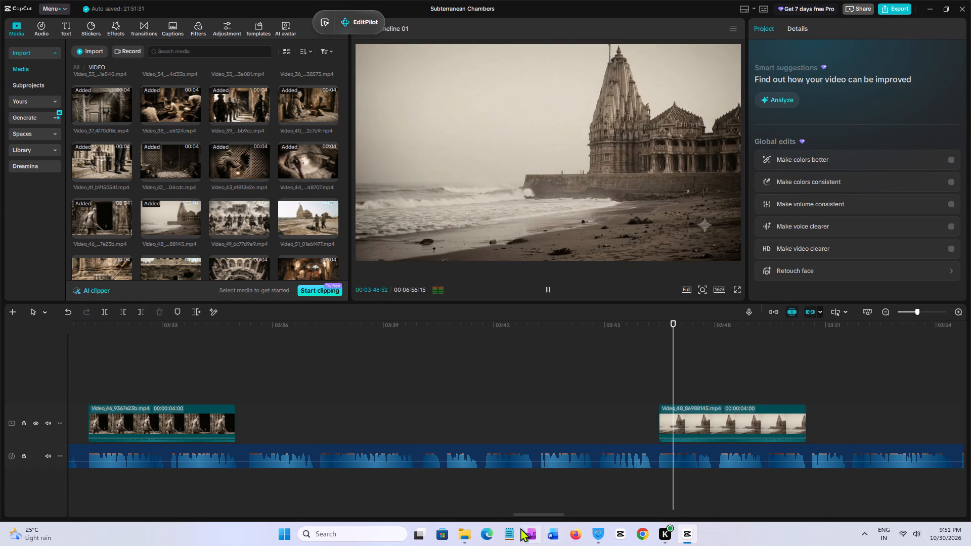
left_click_drag(521, 516, 538, 516)
left_click(360, 382)
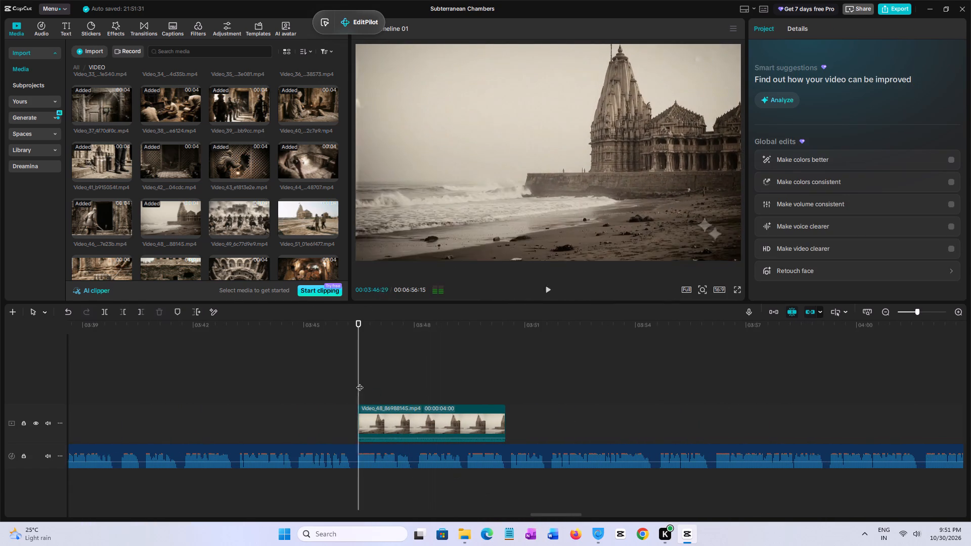
key("space")
left_click(360, 382)
key("space")
key("space")
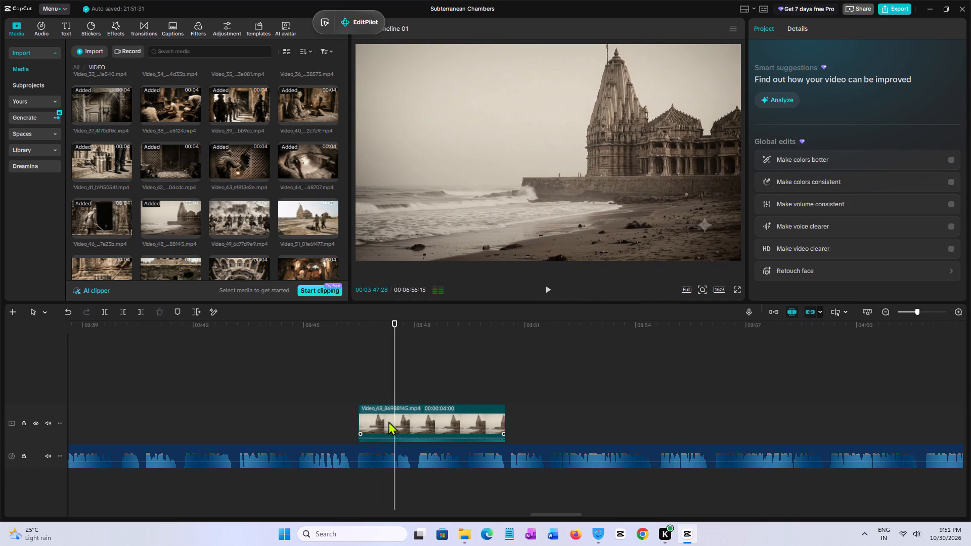
Lower the volume of the Video_48 clip to about -27.1 dB.
left_click(389, 439)
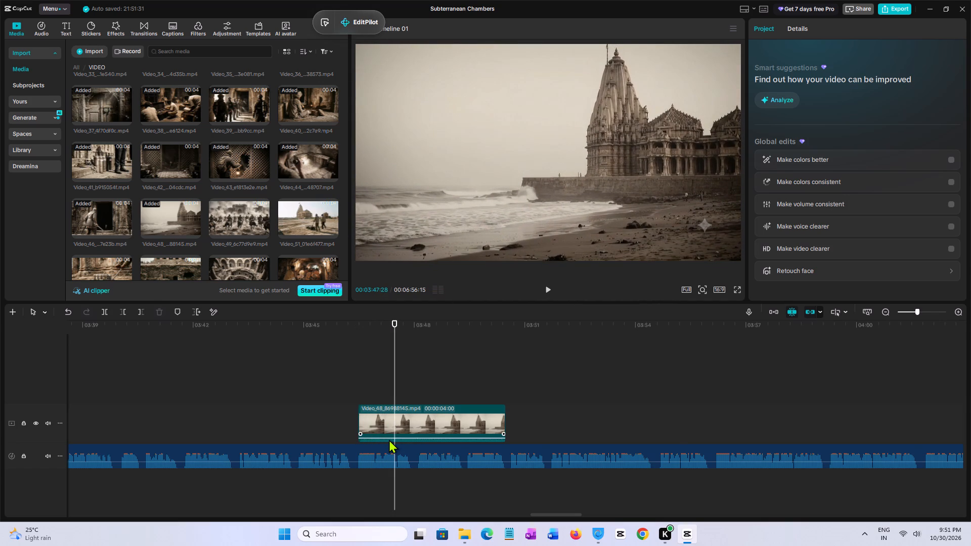
left_click(380, 437)
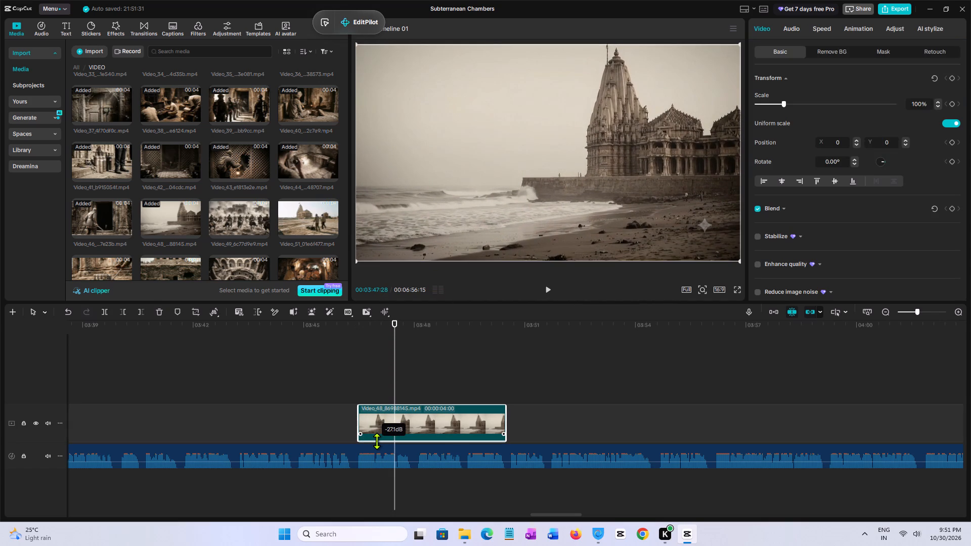
Replay Video_48 against the narration and trim off its end at 00:03:48:09.
left_click(358, 385)
key("space")
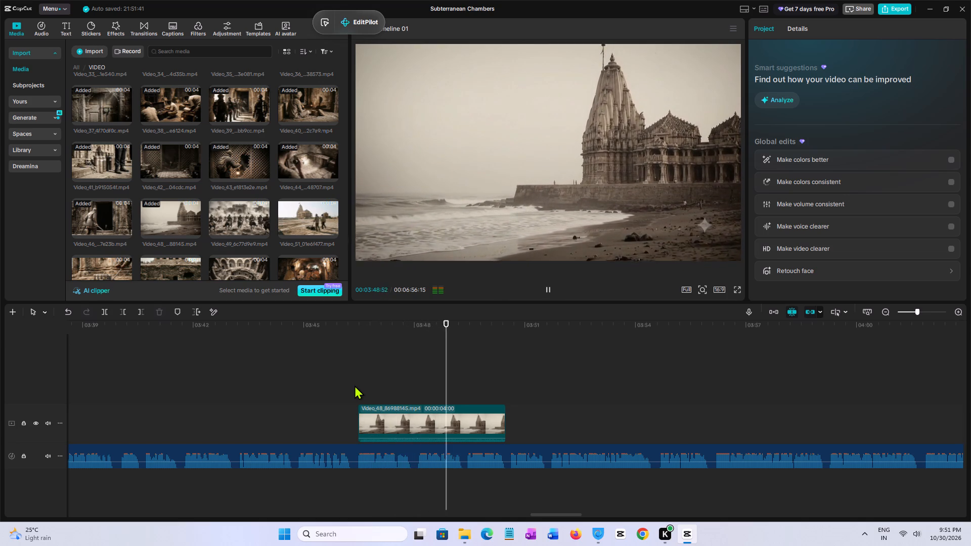
key("space")
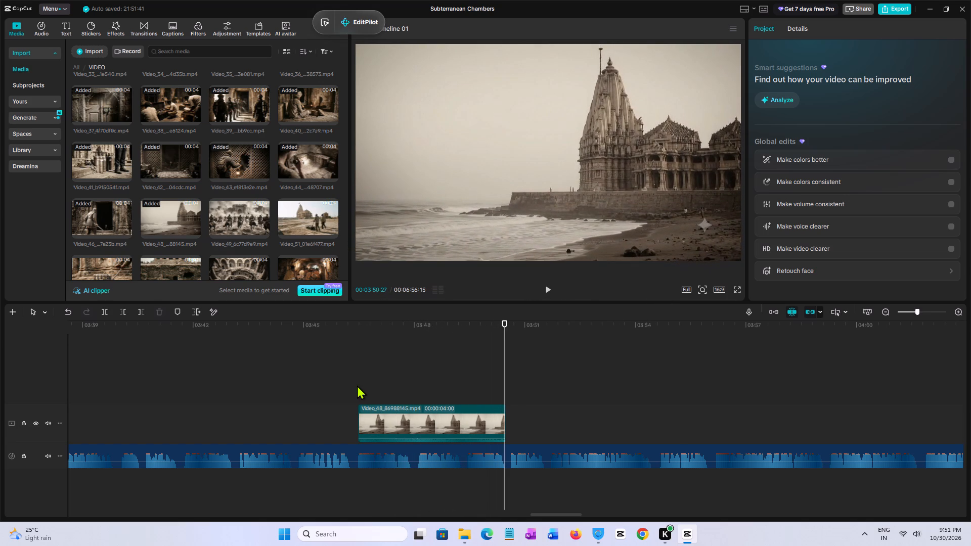
left_click(357, 385)
key("space")
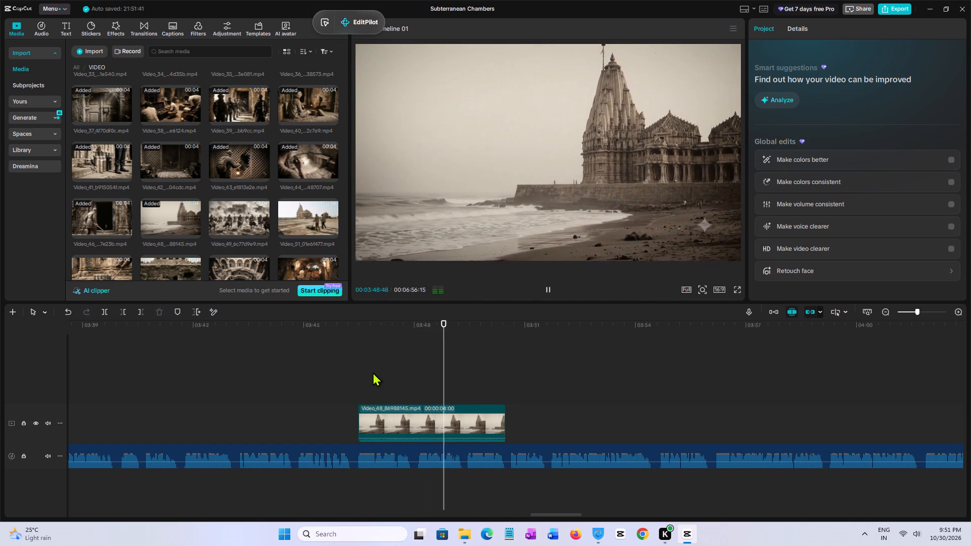
key("space")
left_click(352, 381)
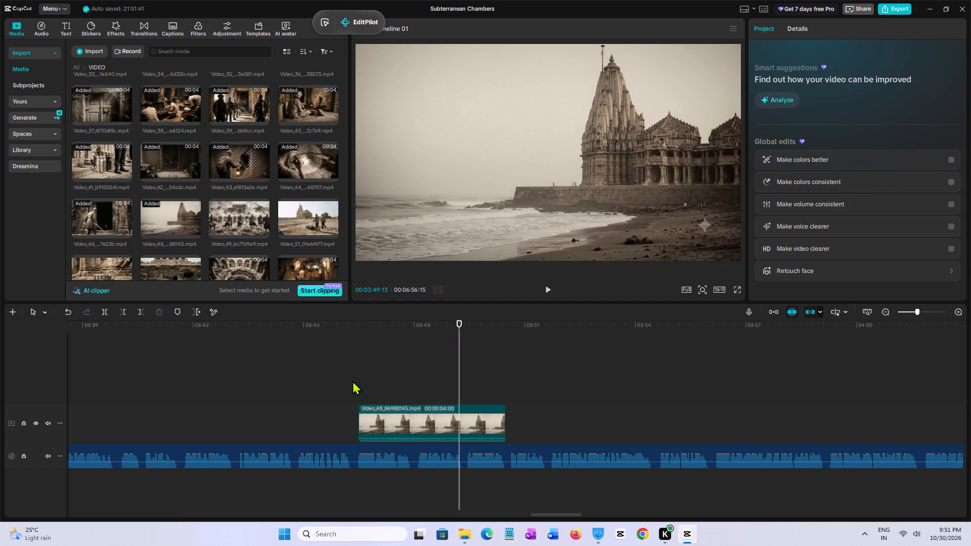
key("space")
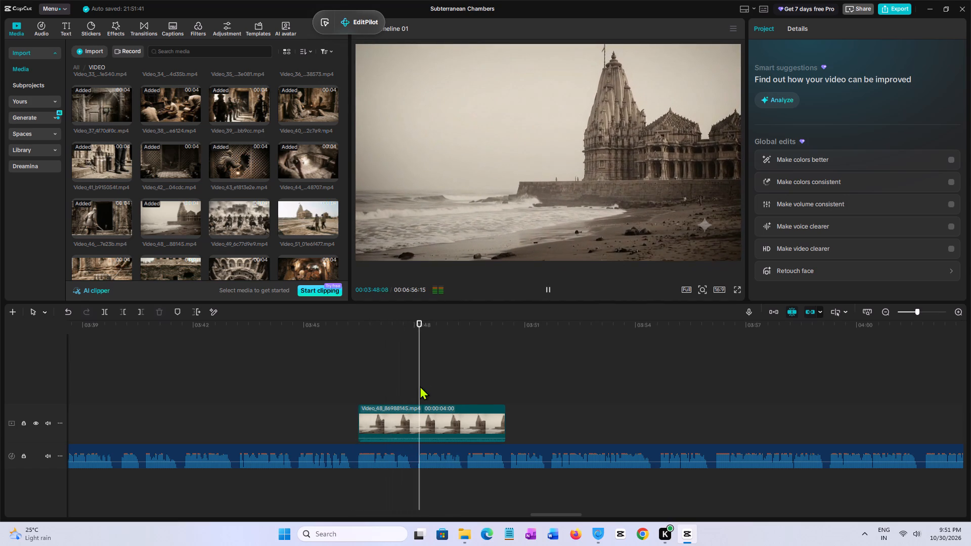
left_click(420, 386)
left_click(433, 416)
key("w")
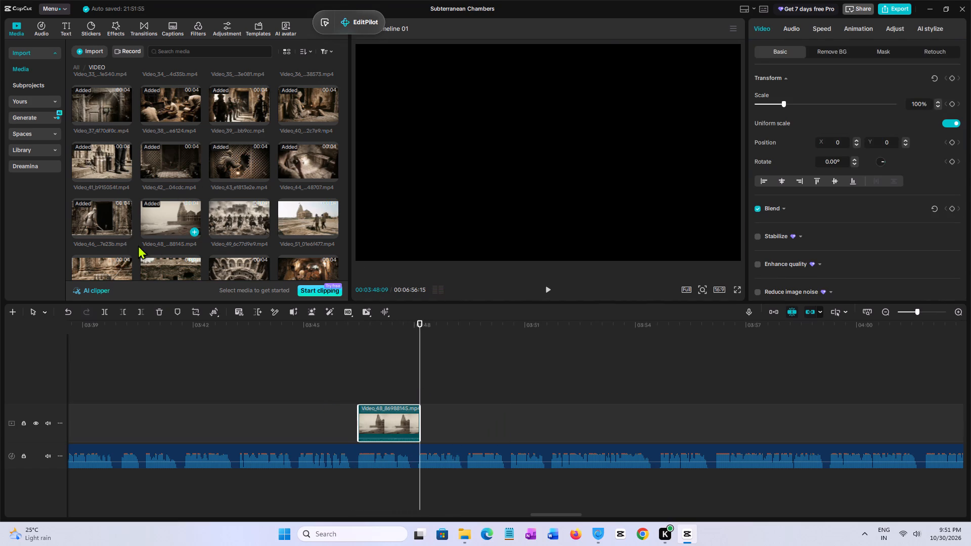
Place Video_49 on the video track directly after Video_48 at 00:03:48:09 and play back its beginning.
left_click(233, 215)
left_click_drag(232, 215, 419, 415)
key("space")
key("space")
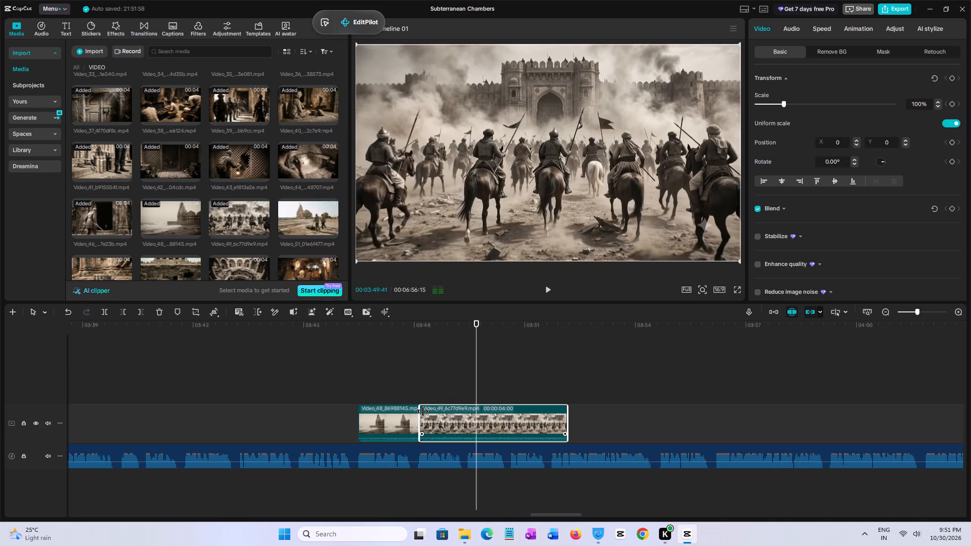
Preview Video_51, replay Video_49 against the narration, and trim off the end of Video_49 at 00:03:51:46.
left_click(300, 222)
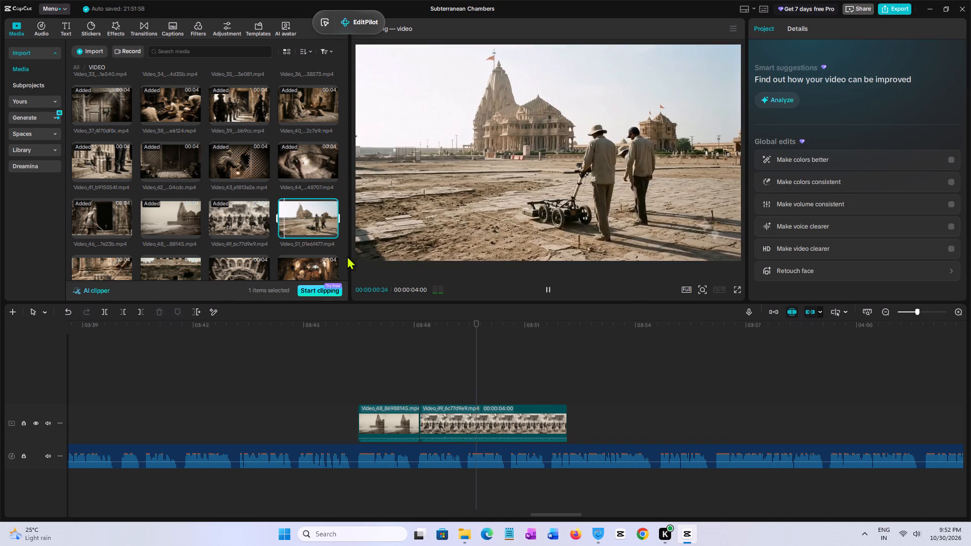
left_click(419, 396)
key("space")
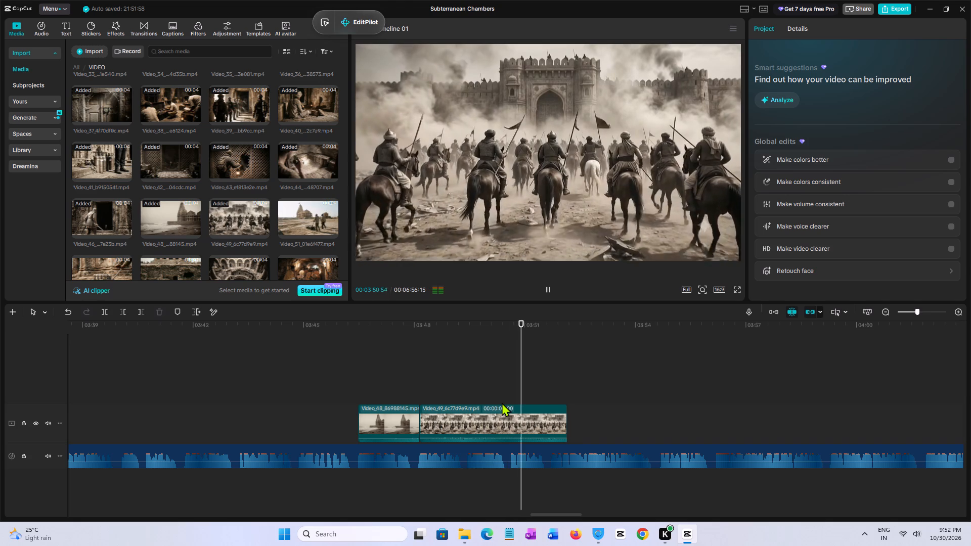
left_click(554, 399)
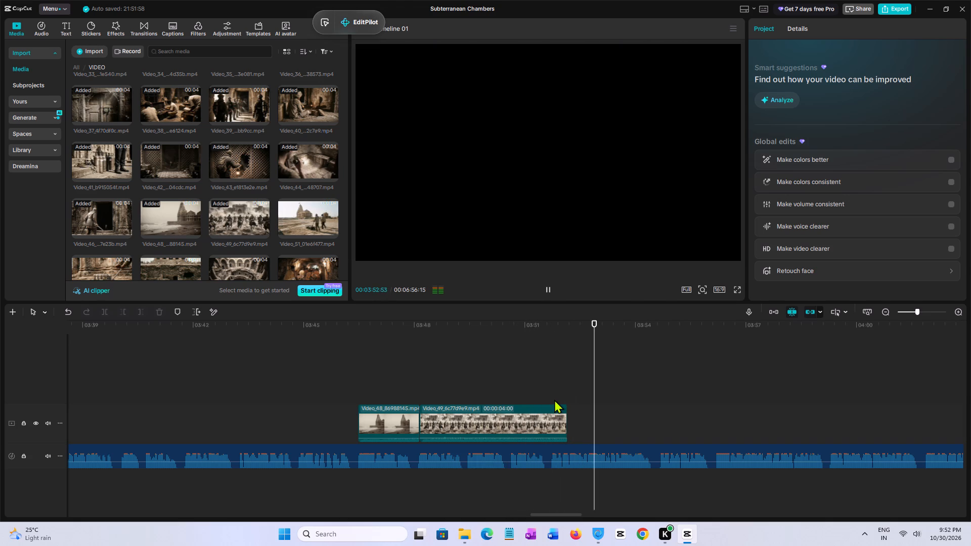
left_click(555, 402)
double_click(554, 402)
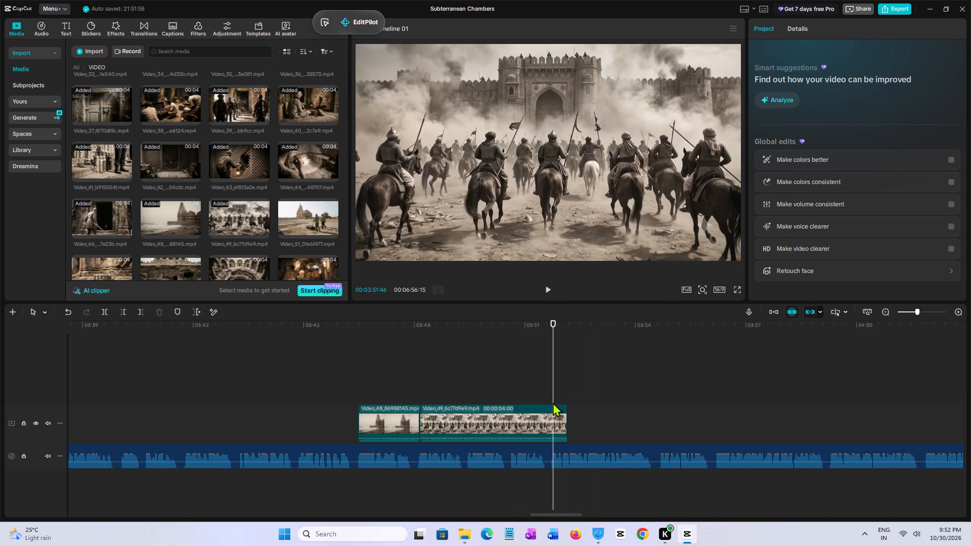
left_click(559, 426)
key("w")
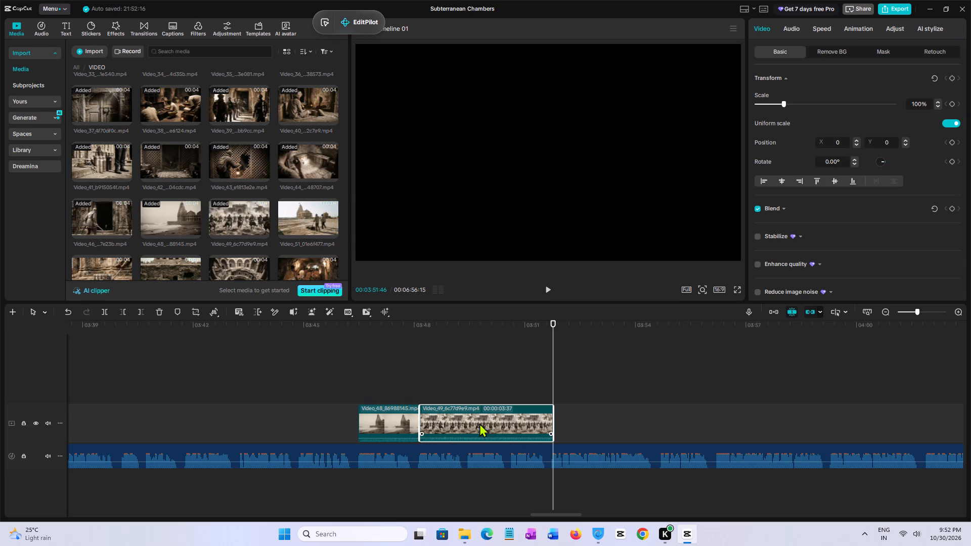
Place Video_51 directly after Video_49 at 00:03:51:46 and play it back against the narration.
left_click(306, 225)
left_click_drag(305, 225, 550, 409)
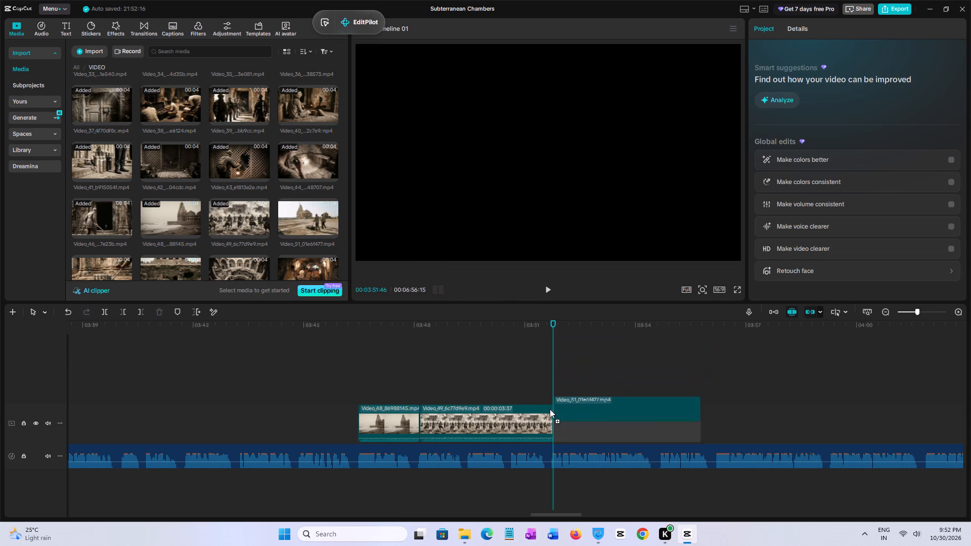
left_click_drag(550, 409, 553, 413)
key("space")
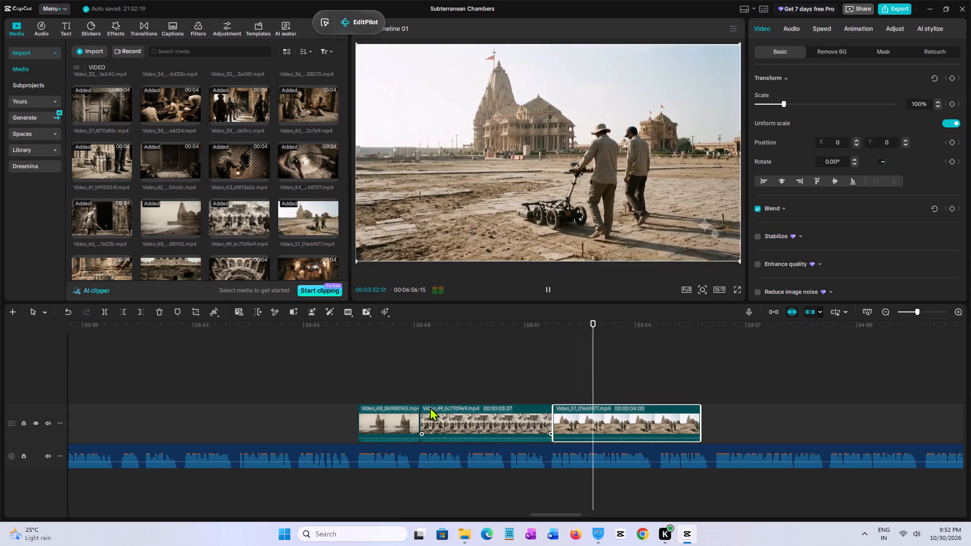
key("space")
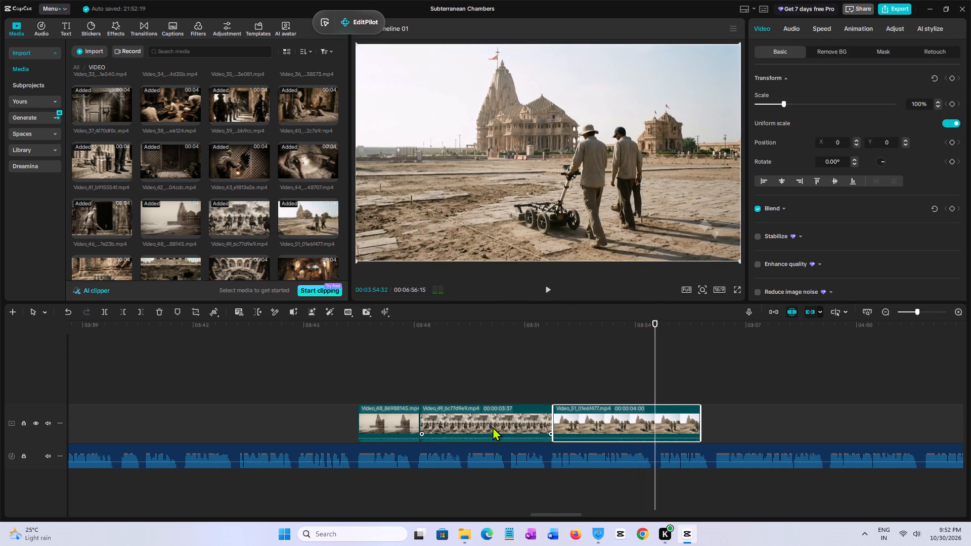
key("space")
key("space")
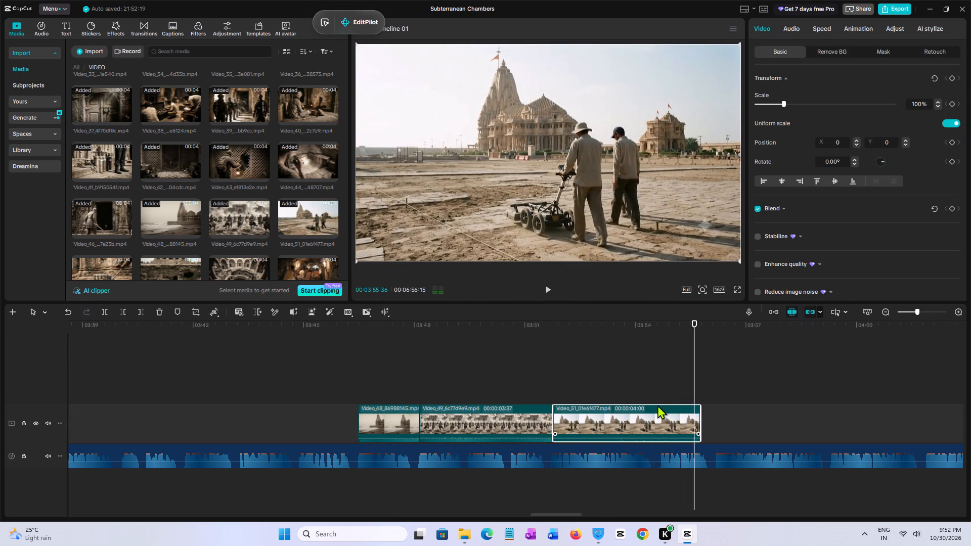
Move Video_51 along the video track so it starts at the narration phrase at 00:03:54:43.
left_click(651, 398)
left_click(661, 395)
left_click(665, 404)
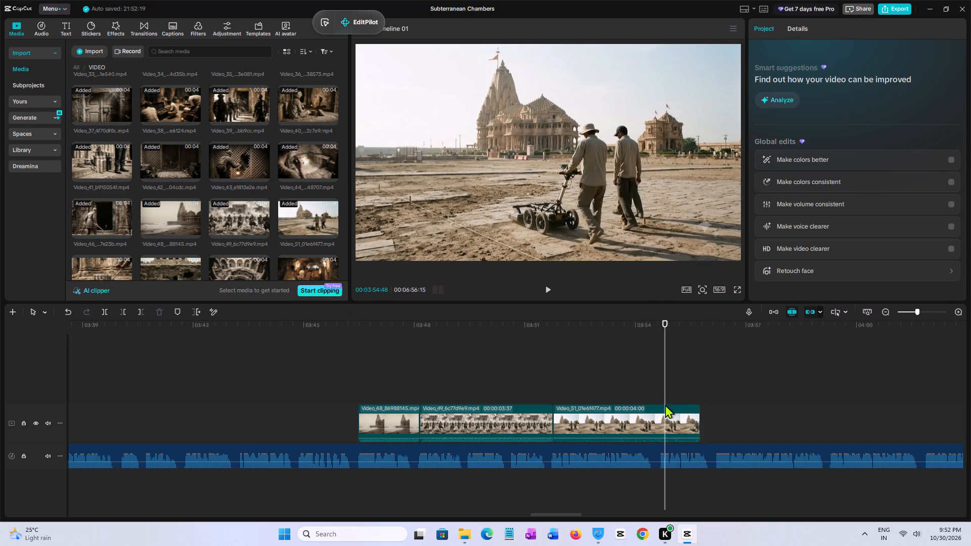
left_click(655, 394)
left_click(662, 394)
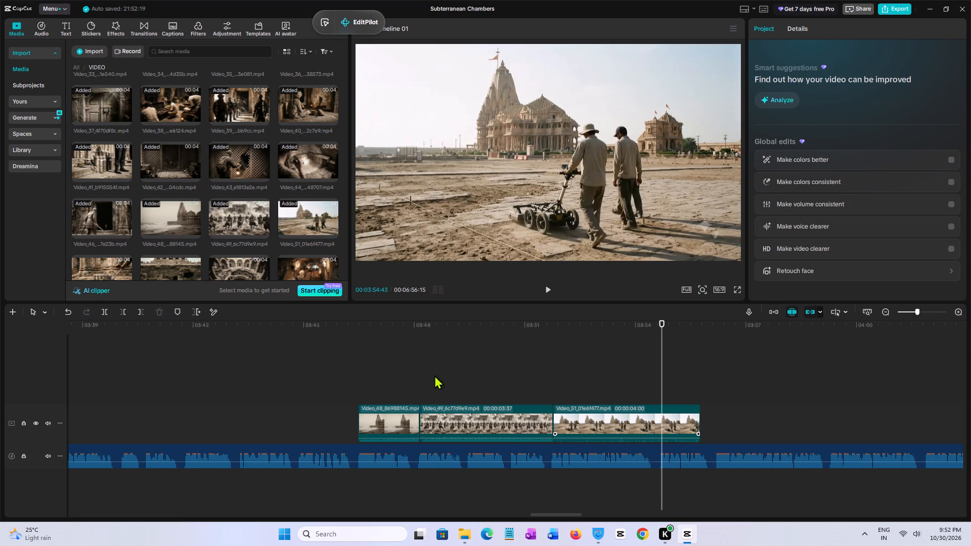
left_click_drag(580, 417, 681, 425)
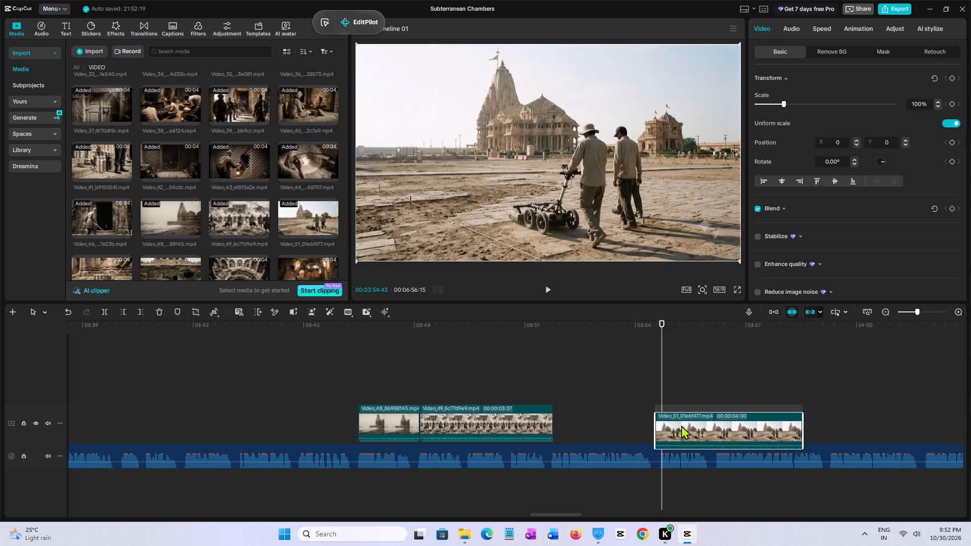
left_click_drag(681, 425, 685, 424)
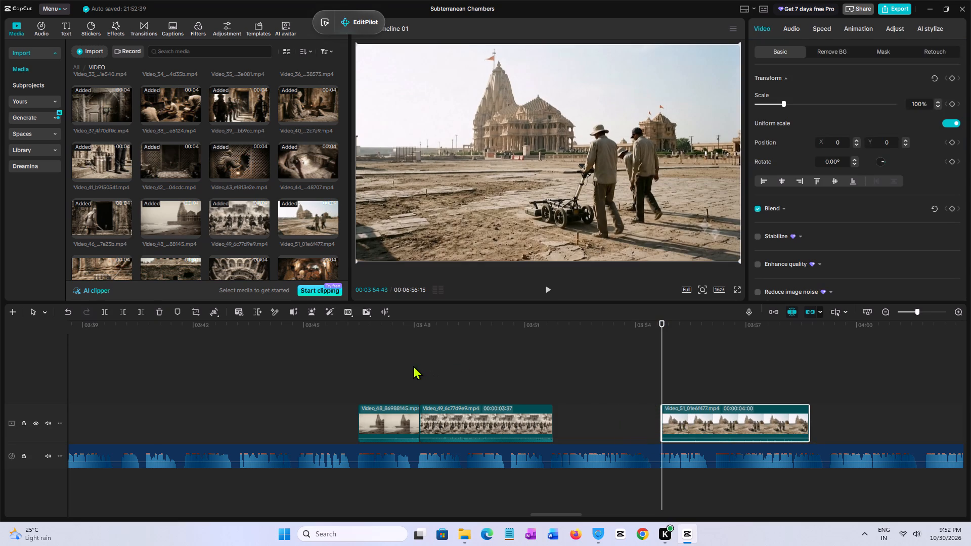
Play back from Video_48 through the narration beyond Video_51 to locate the phrase for the next clip.
left_click(364, 366)
left_click(364, 366)
key("space")
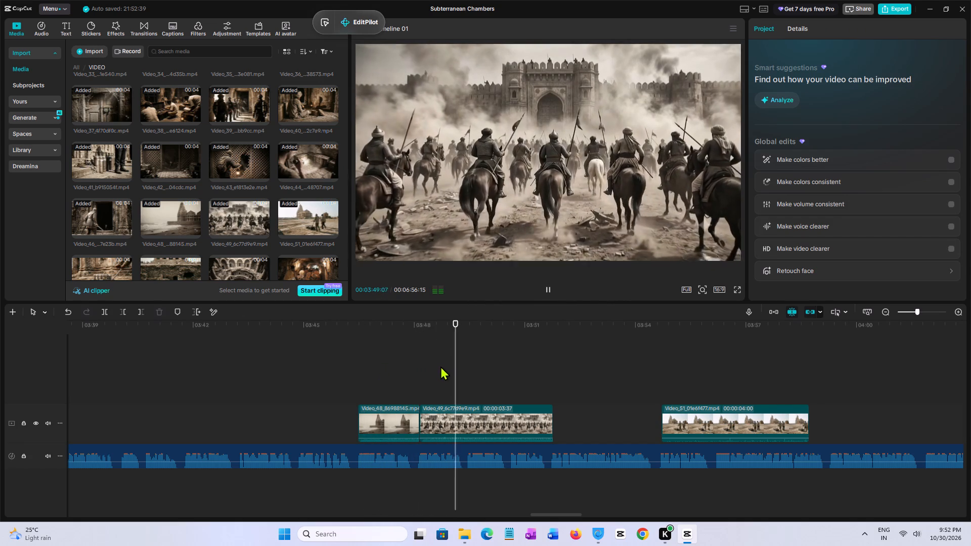
key("space")
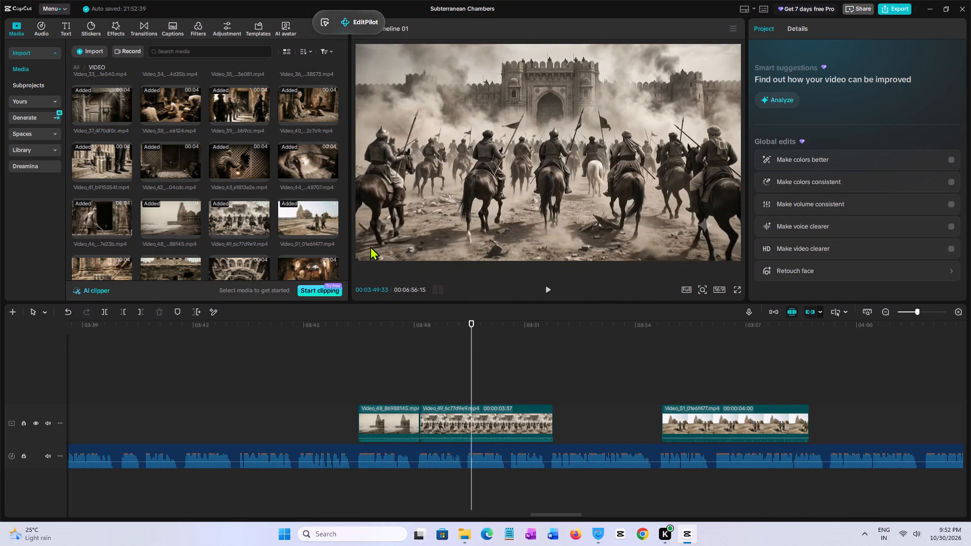
scroll(303, 199, "down", 1)
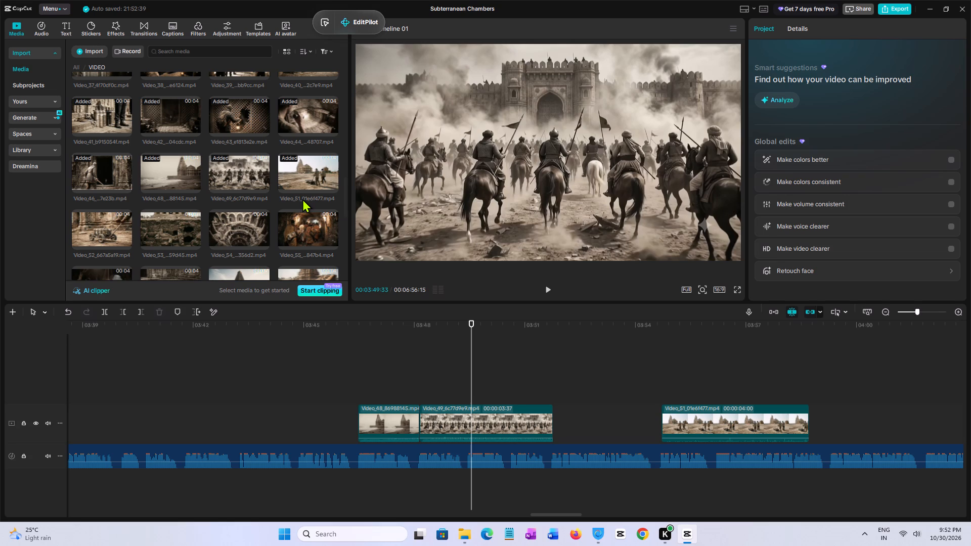
scroll(303, 199, "down", 1)
key("space")
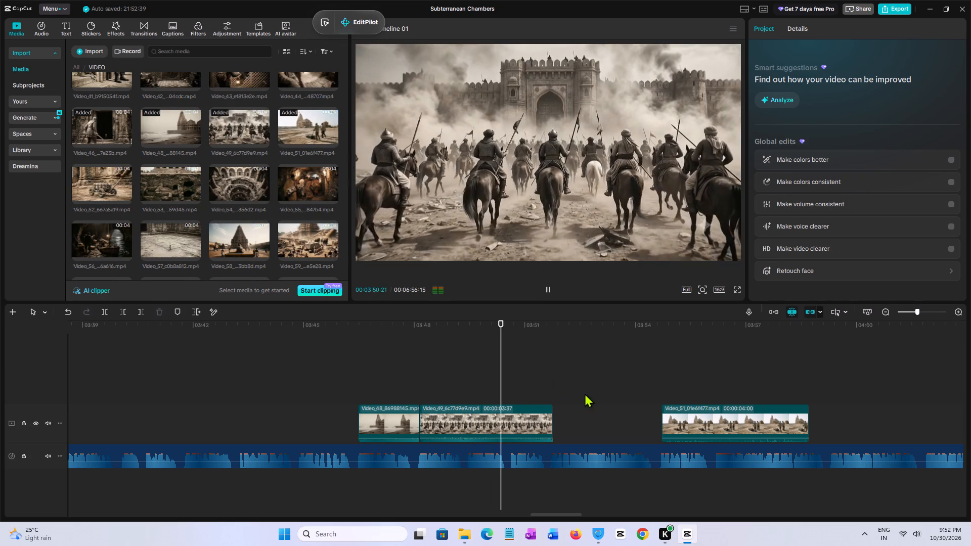
left_click_drag(563, 512, 582, 512)
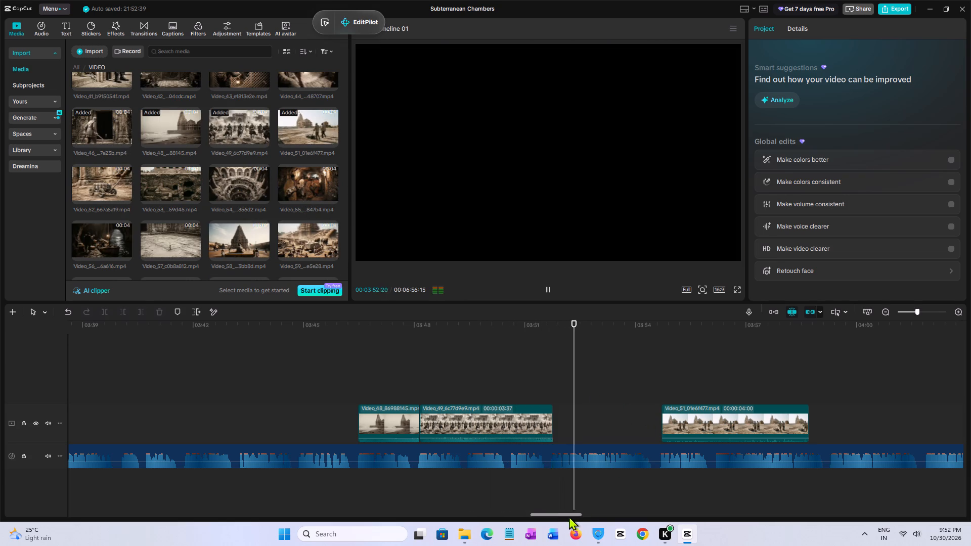
left_click_drag(569, 516, 594, 516)
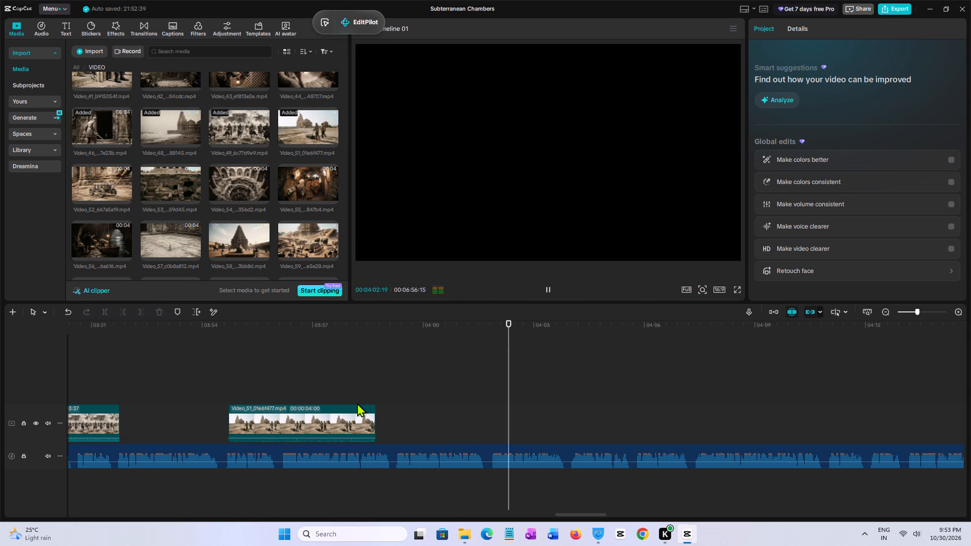
key("space")
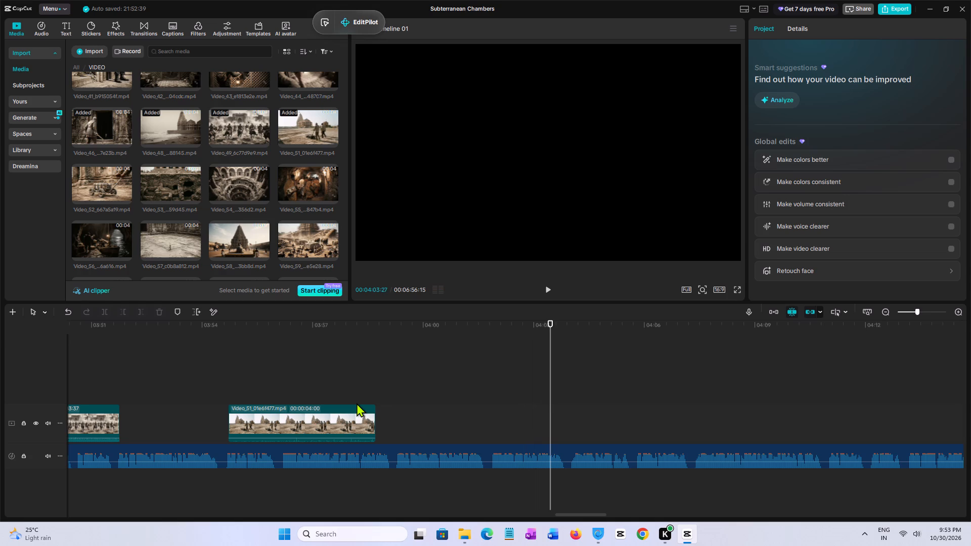
Place Video_52 on the video track at the start of the narration phrase at about 00:04:02.
left_click(93, 193)
left_click_drag(92, 184, 472, 365)
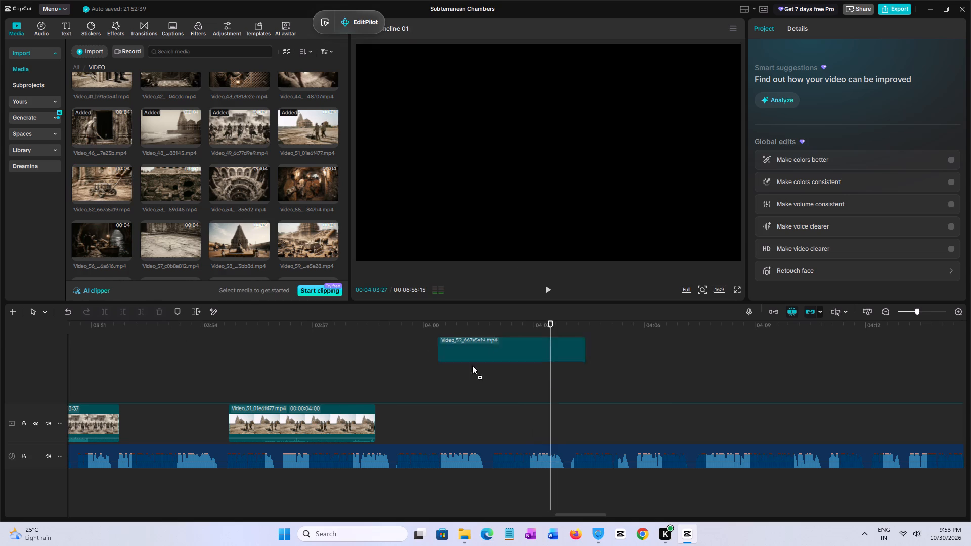
left_click_drag(472, 365, 489, 427)
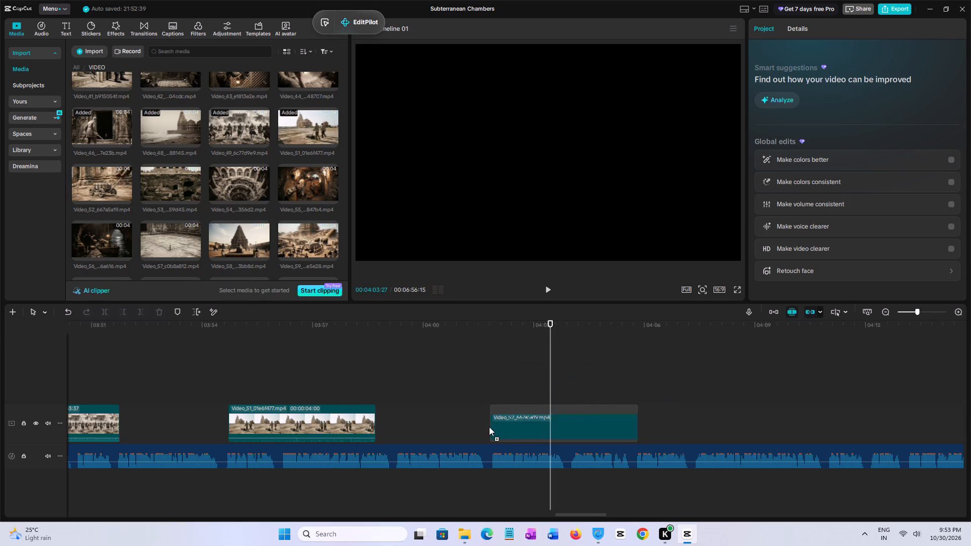
left_click_drag(489, 427, 492, 427)
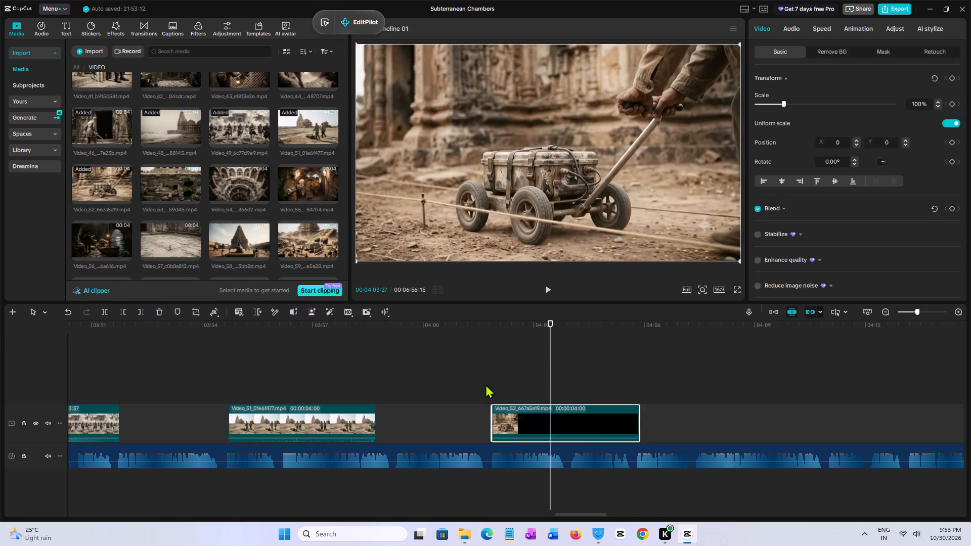
Play back Video_52 repeatedly from its start to check it against the narration phrase.
left_click(483, 380)
key("space")
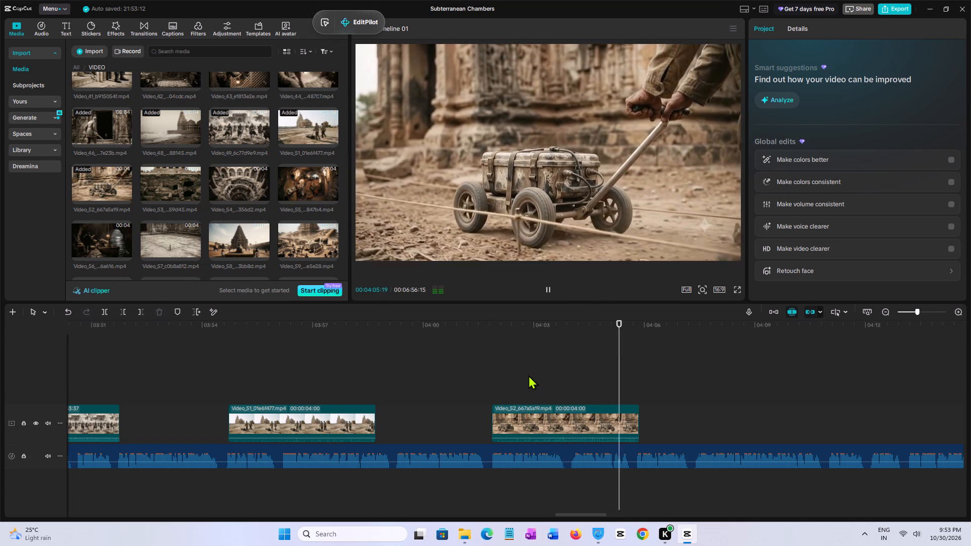
key("space")
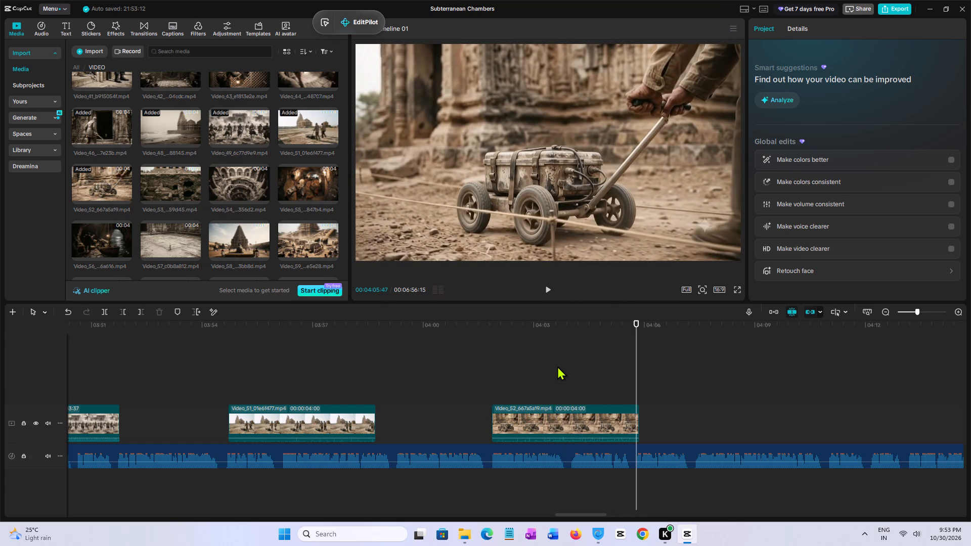
left_click(494, 392)
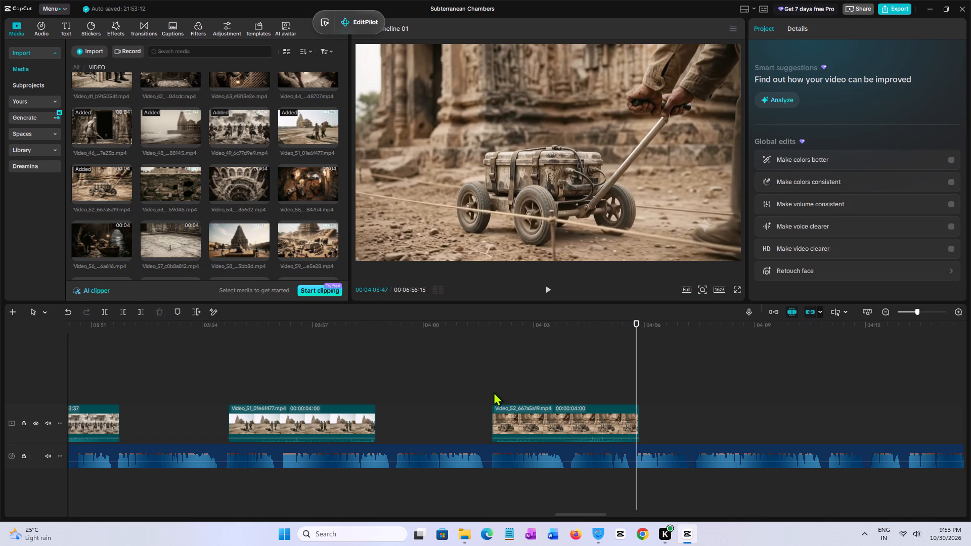
key("space")
left_click(494, 392)
key("space")
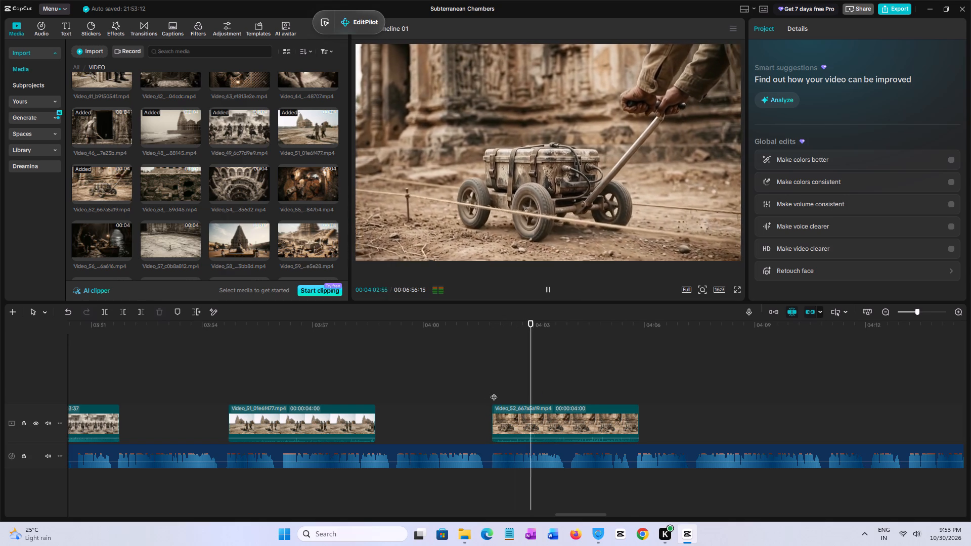
left_click(494, 392)
key("space")
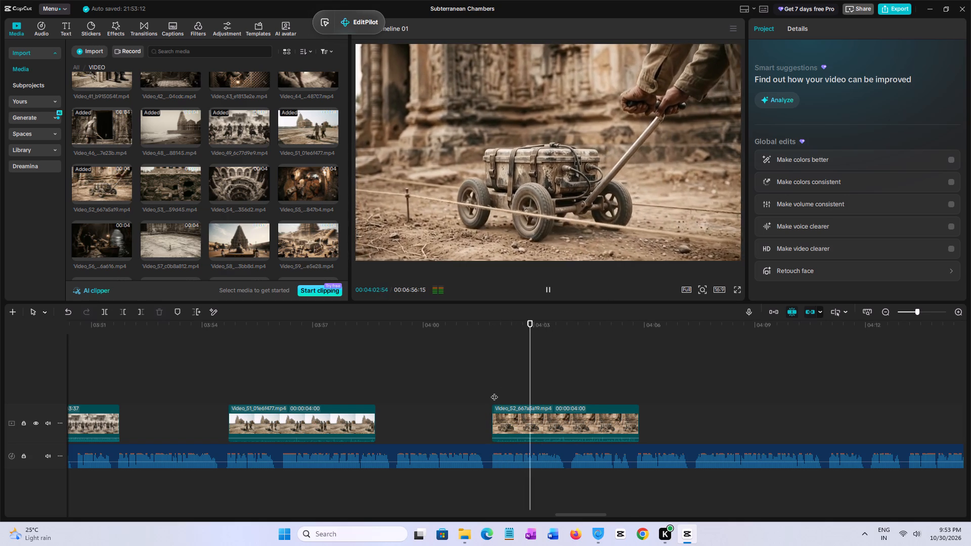
left_click(494, 392)
key("space")
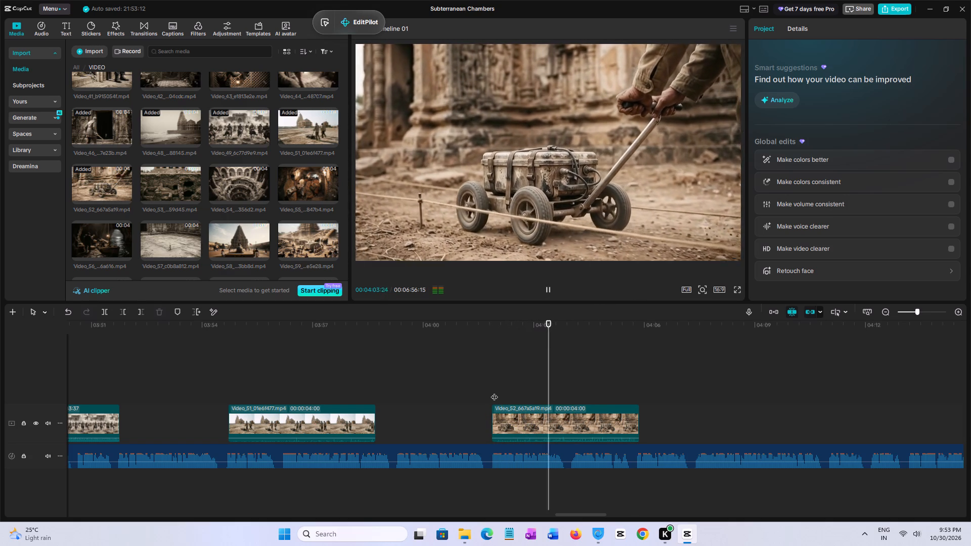
left_click(494, 392)
key("space")
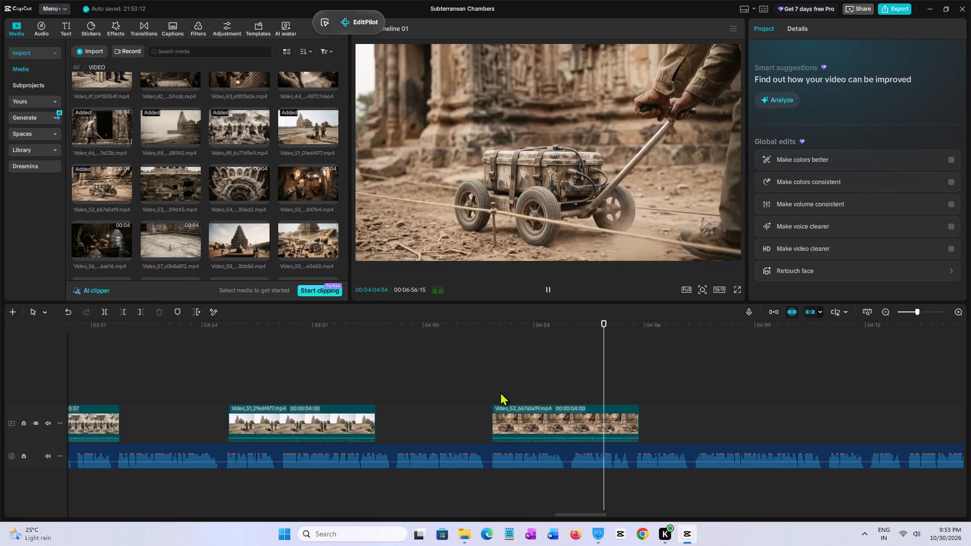
Play back the narration during and after Video_52 to locate the start of the phrase for Video_53.
key("space")
key("space")
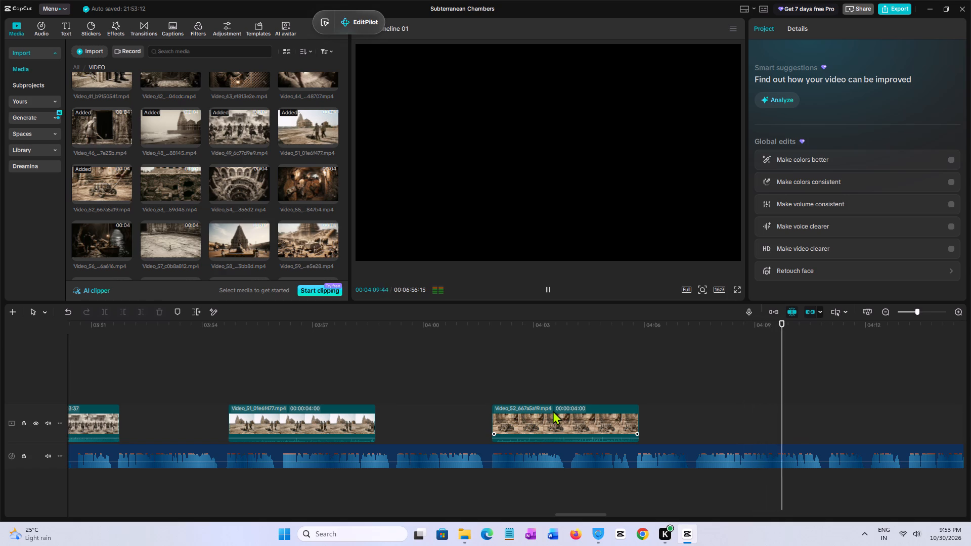
key("space")
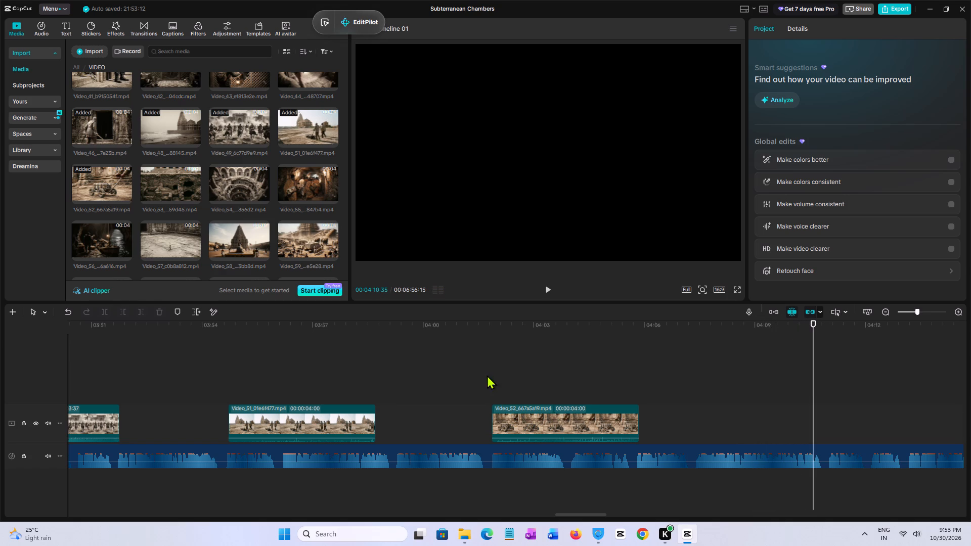
left_click(494, 366)
key("space")
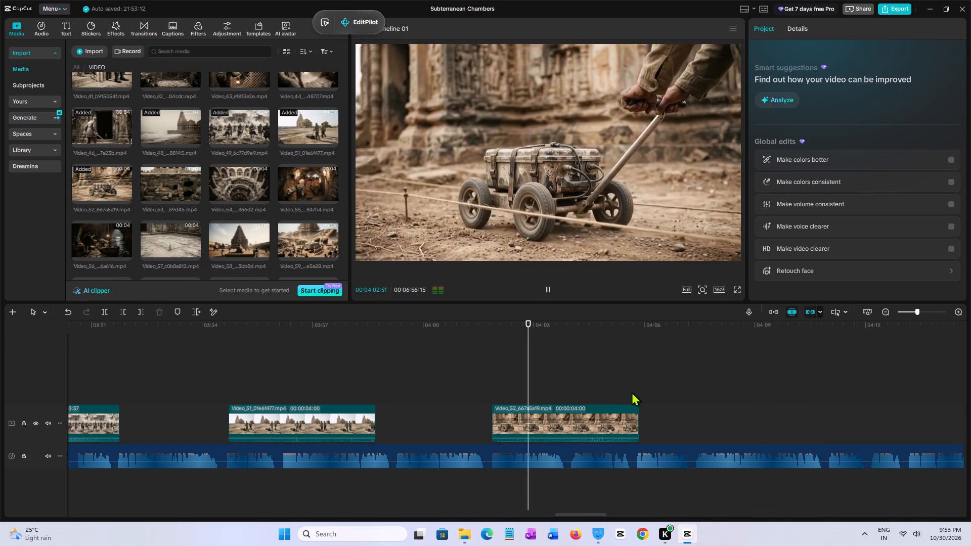
left_click(632, 392)
key("space")
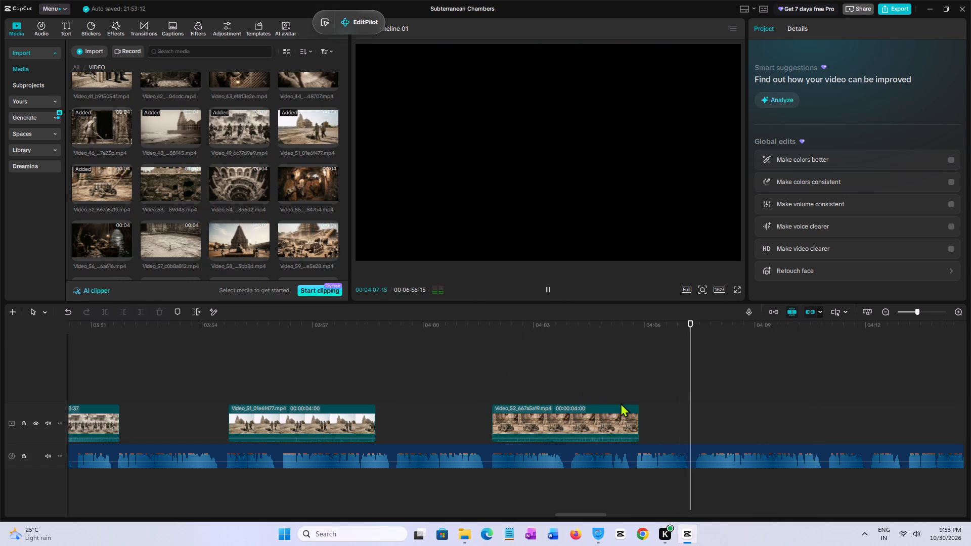
left_click(579, 394)
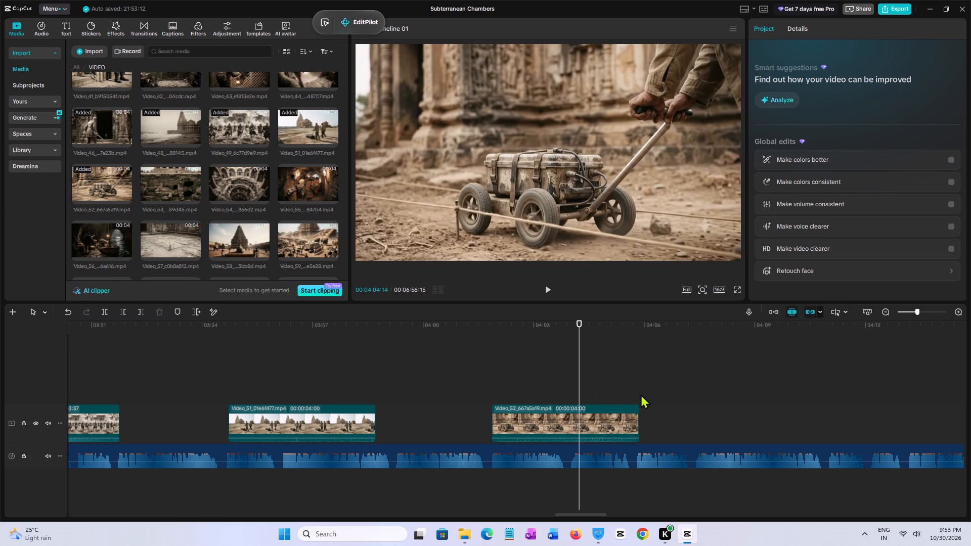
key("space")
left_click(703, 403)
key("space")
left_click(689, 402)
key("space")
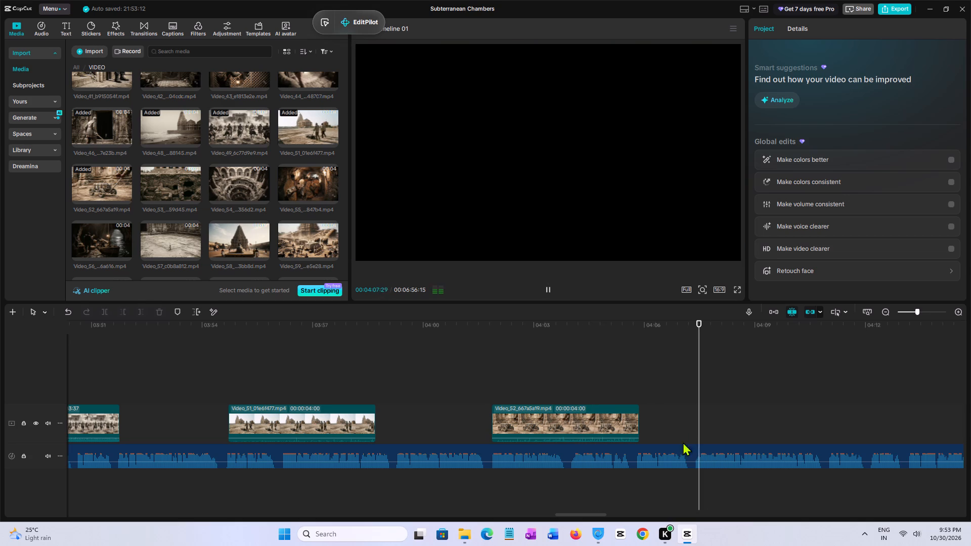
Place Video_53 on the video track at the start of the narration phrase at 00:04:07:24.
key("space")
left_click_drag(570, 517, 589, 517)
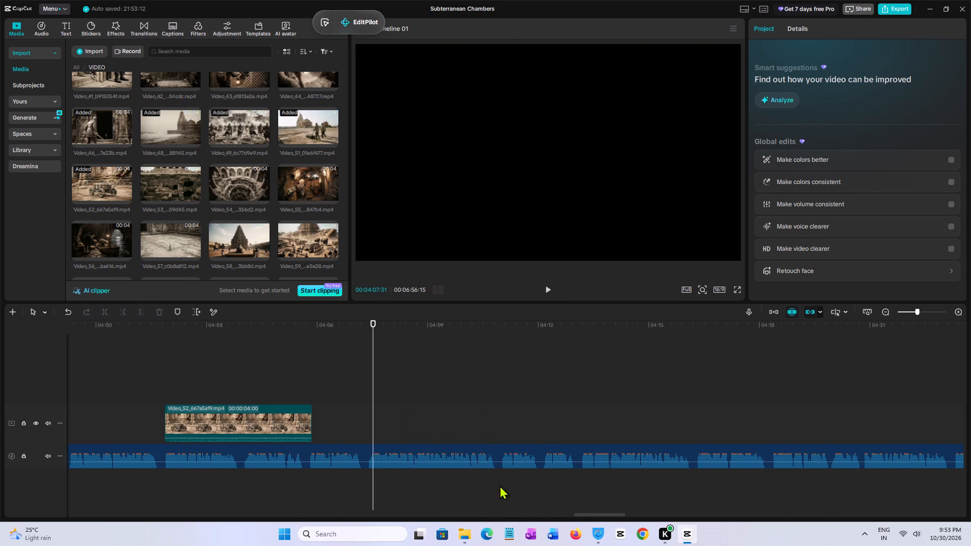
left_click(364, 403)
left_click(377, 403)
left_click(374, 403)
left_click(372, 403)
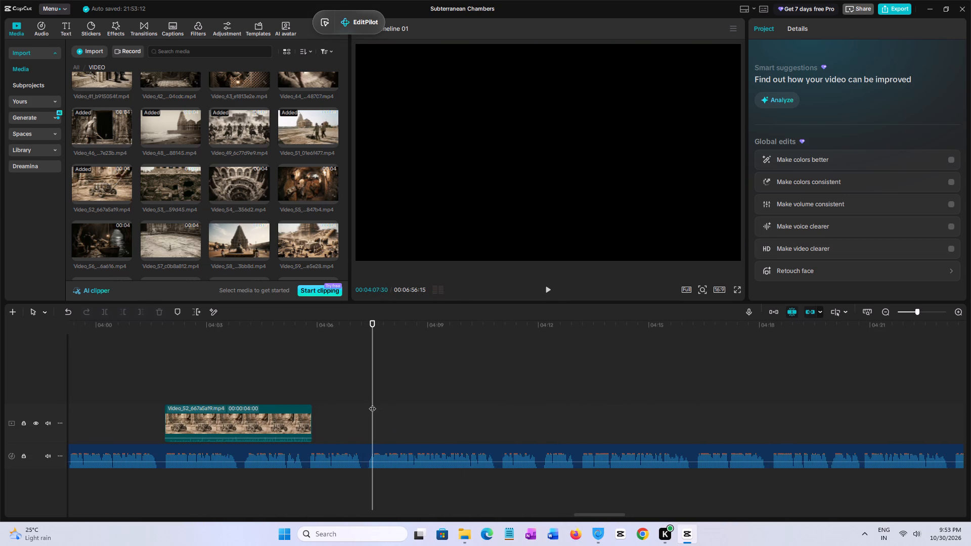
left_click(369, 403)
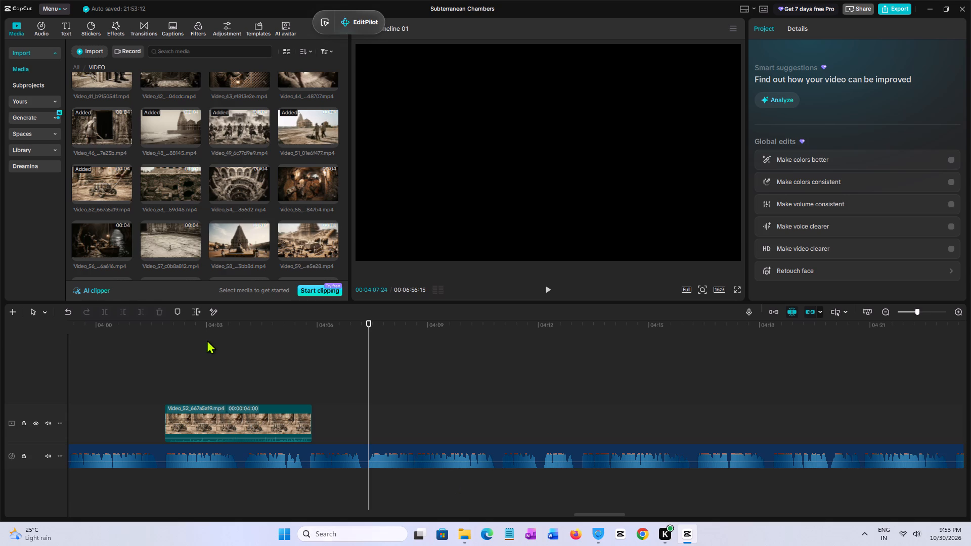
left_click(168, 187)
left_click_drag(162, 184, 274, 240)
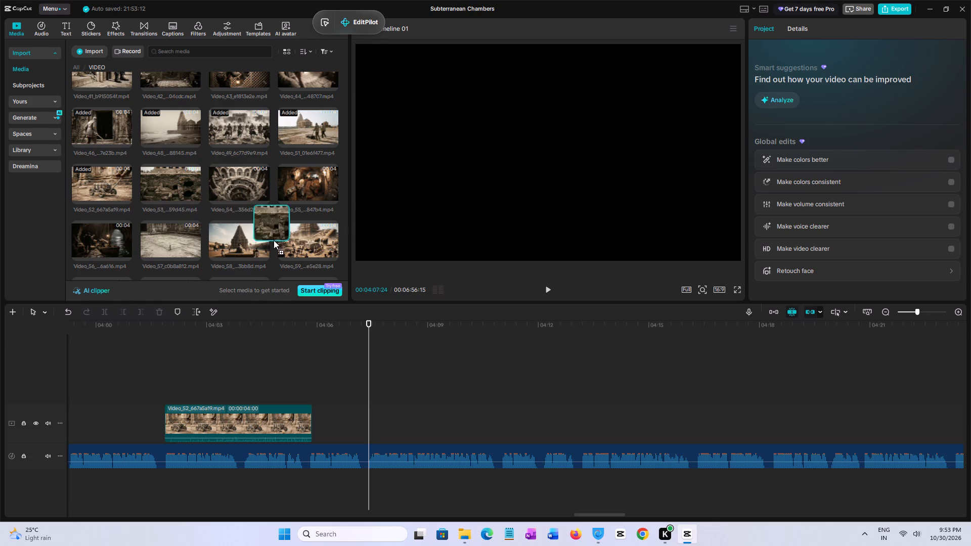
left_click_drag(274, 240, 368, 419)
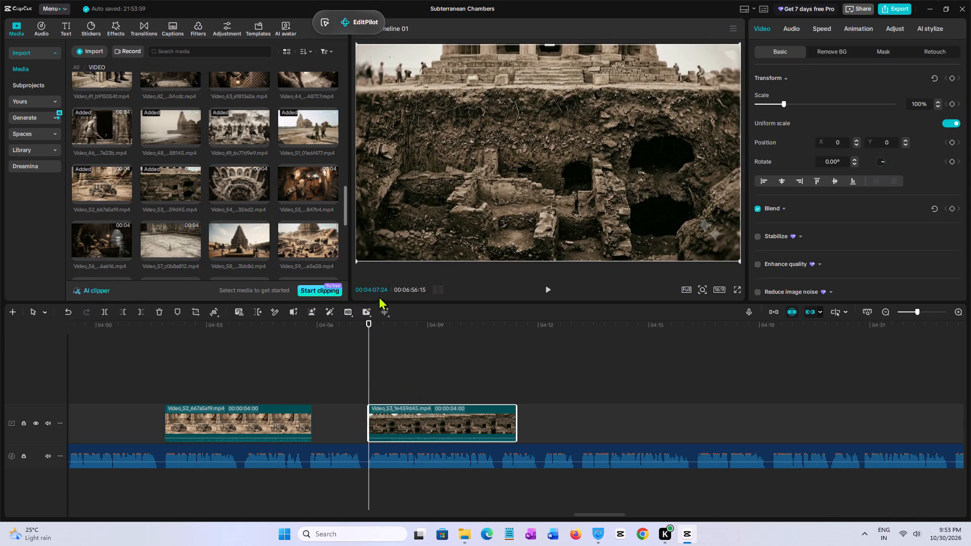
Play back Video_53 repeatedly from around its start to check it against the narration phrase.
key("space")
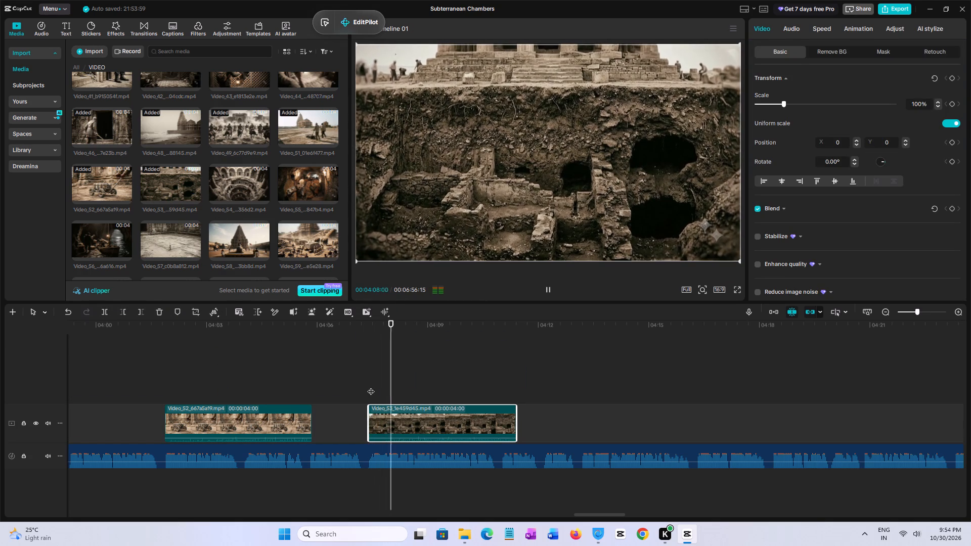
key("space")
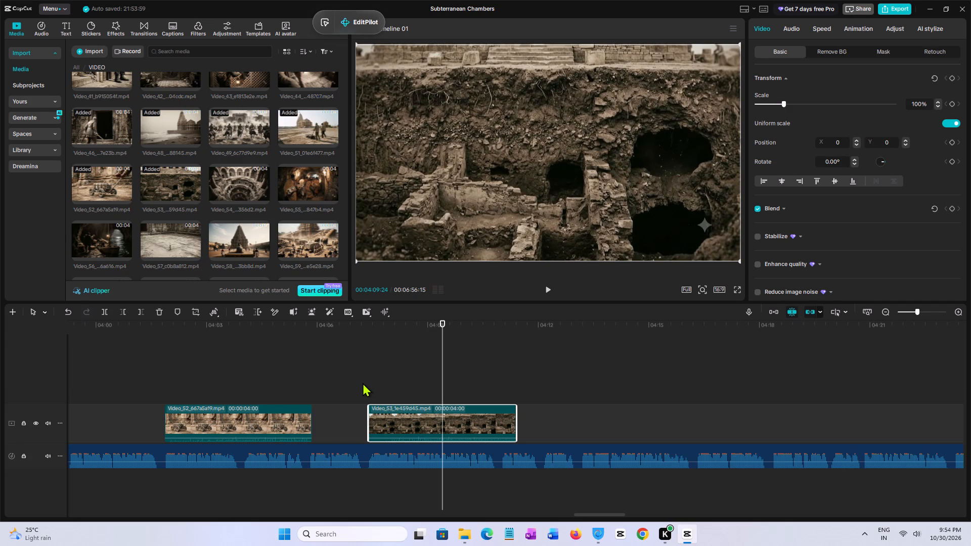
left_click(368, 382)
key("space")
left_click(377, 380)
key("space")
left_click(375, 380)
double_click(372, 380)
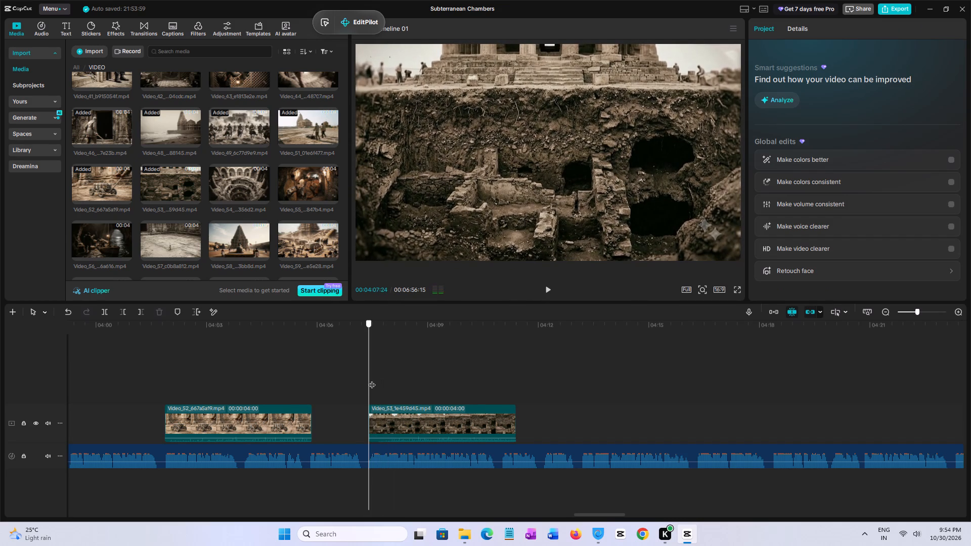
left_click(368, 380)
key("space")
left_click(365, 375)
key("space")
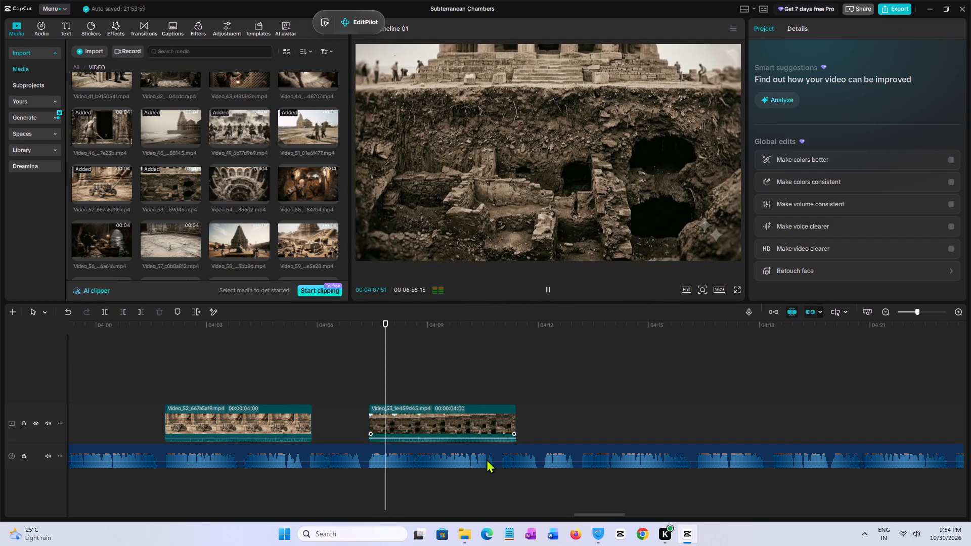
left_click(362, 364)
key("space")
left_click(362, 364)
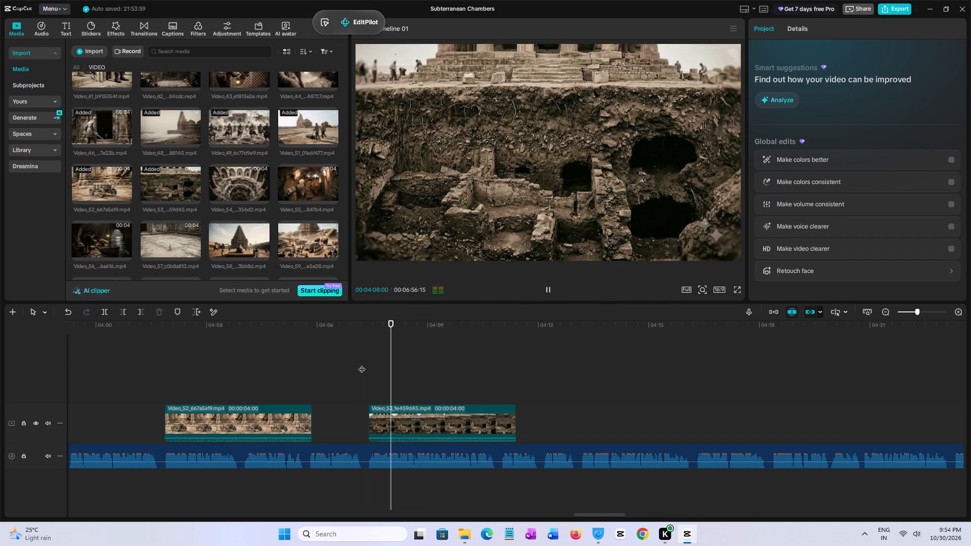
key("space")
left_click(369, 364)
left_click(338, 354)
key("space")
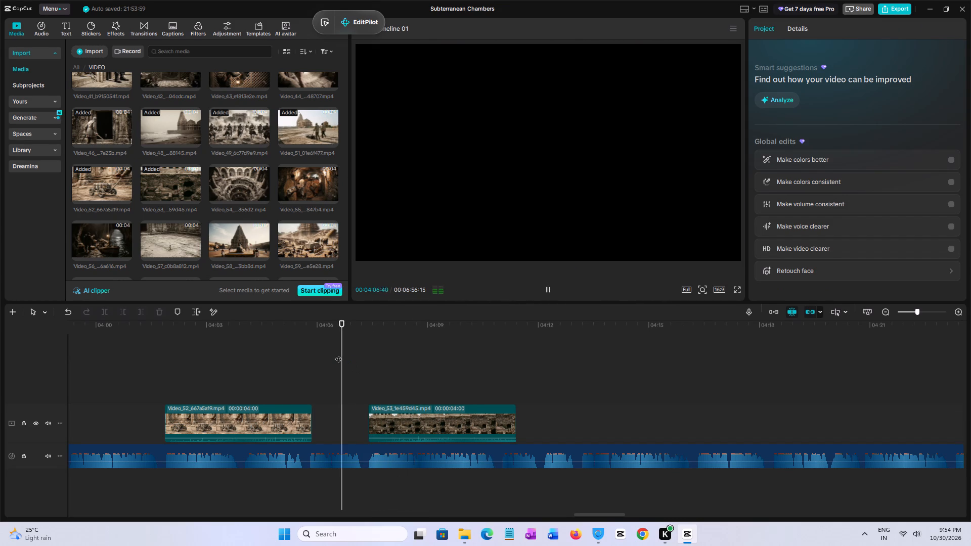
left_click(371, 371)
key("space")
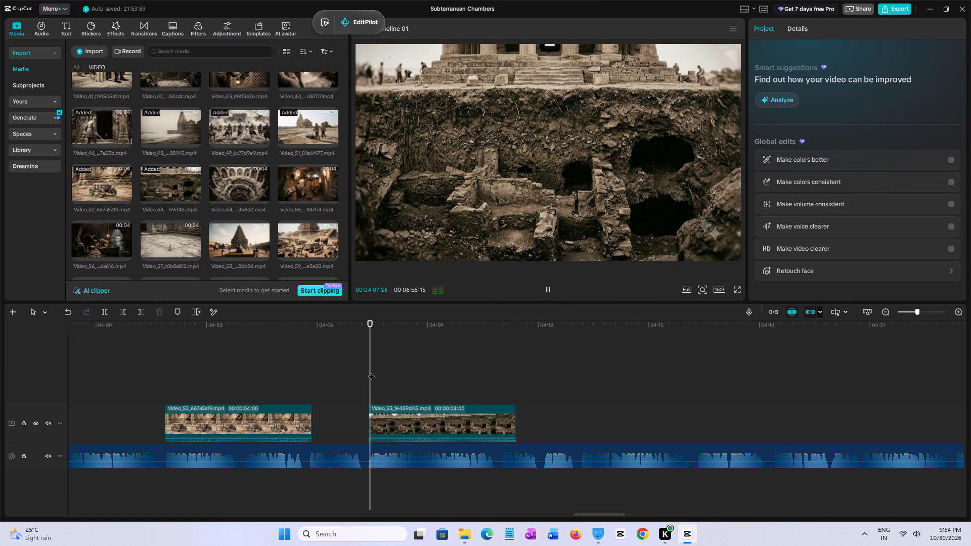
left_click(371, 371)
key("space")
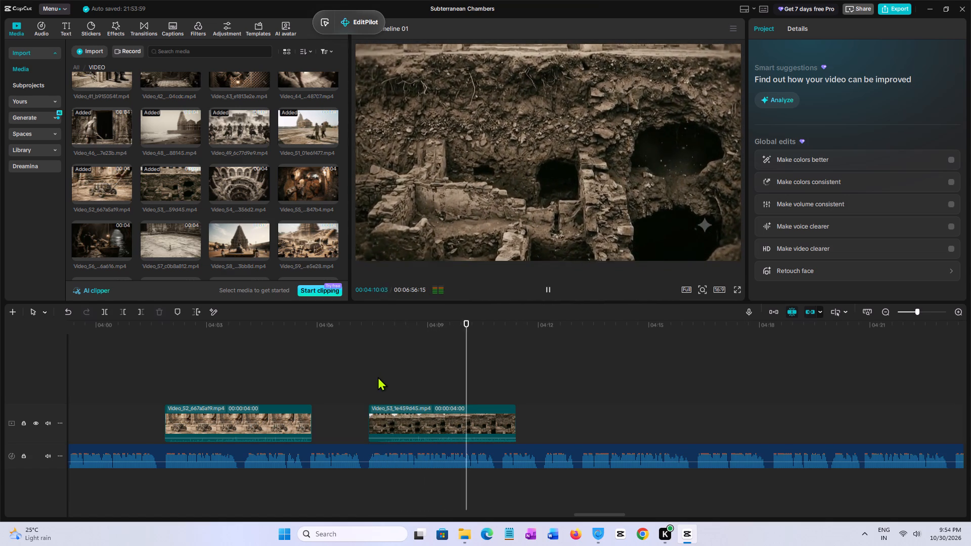
left_click(371, 377)
key("space")
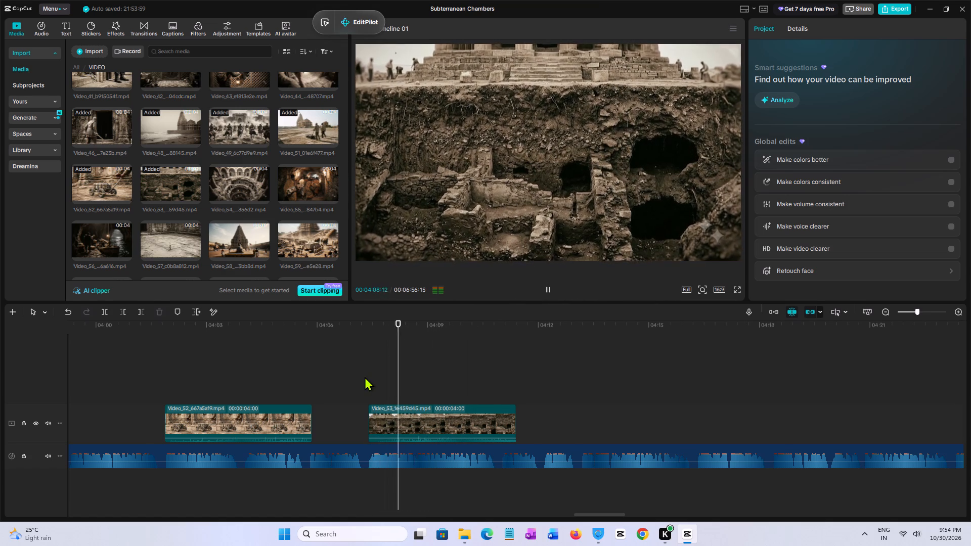
left_click(365, 377)
key("space")
left_click(365, 377)
key("space")
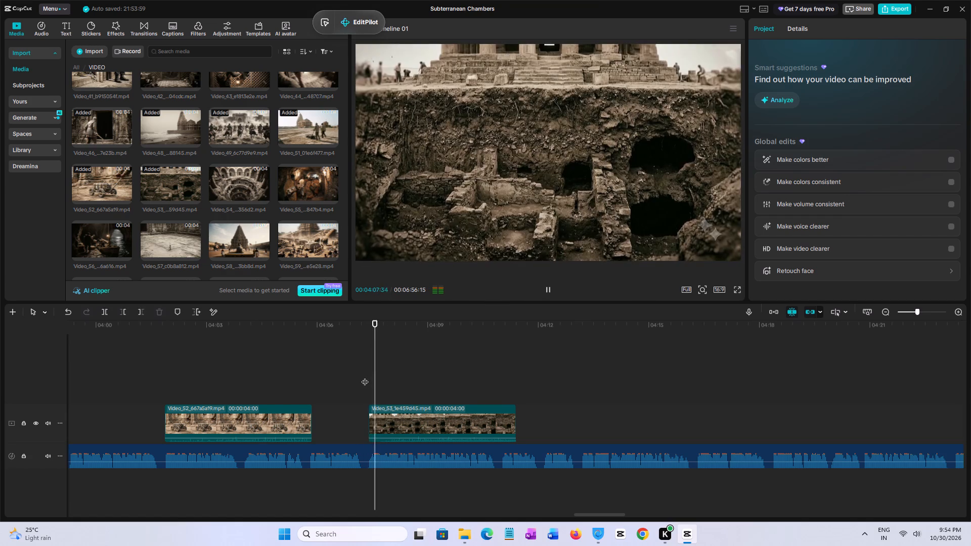
left_click(365, 377)
key("space")
left_click(365, 377)
key("space")
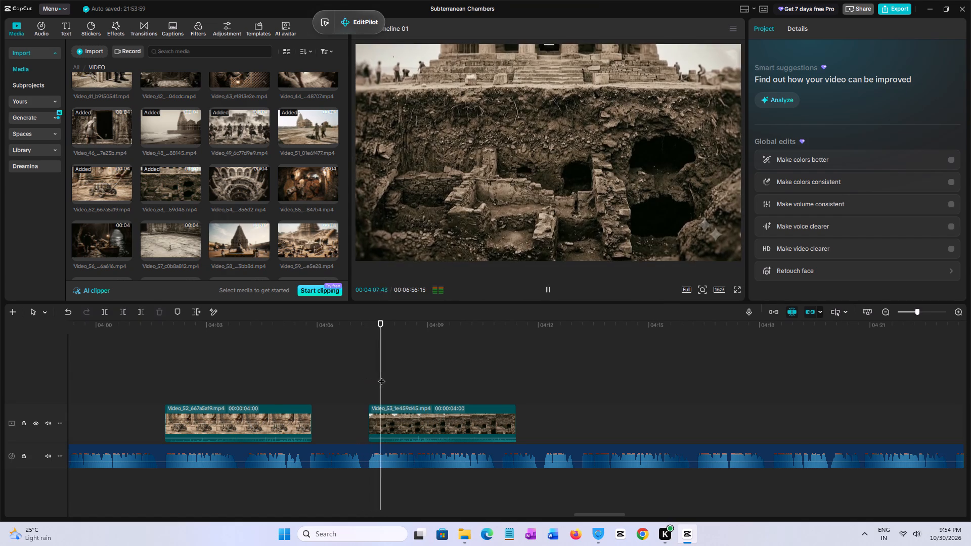
left_click(367, 373)
key("space")
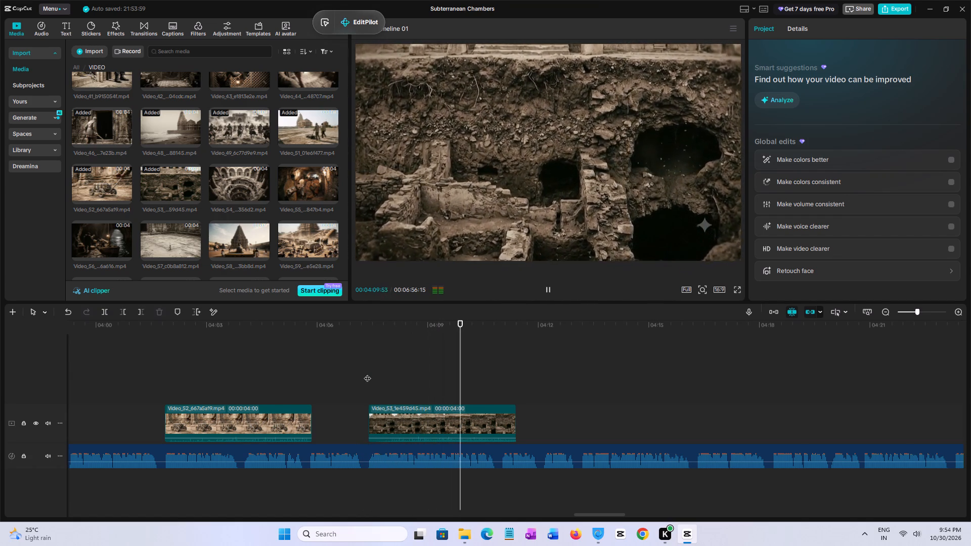
left_click(369, 377)
key("space")
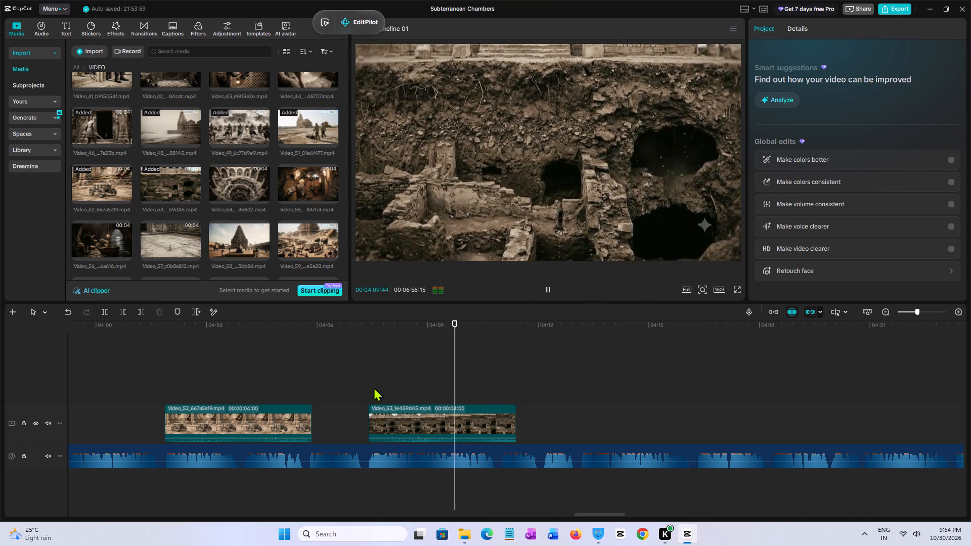
Find the next narration phrase after Video_53 and place Video_54 on the video track at 00:04:13:12.
left_click(372, 386)
left_click(367, 384)
key("space")
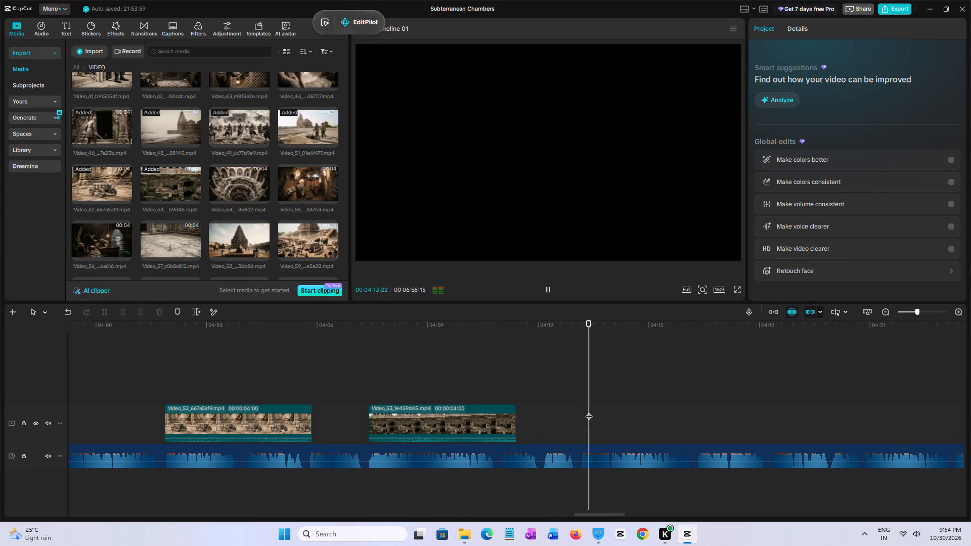
left_click(584, 405)
double_click(584, 405)
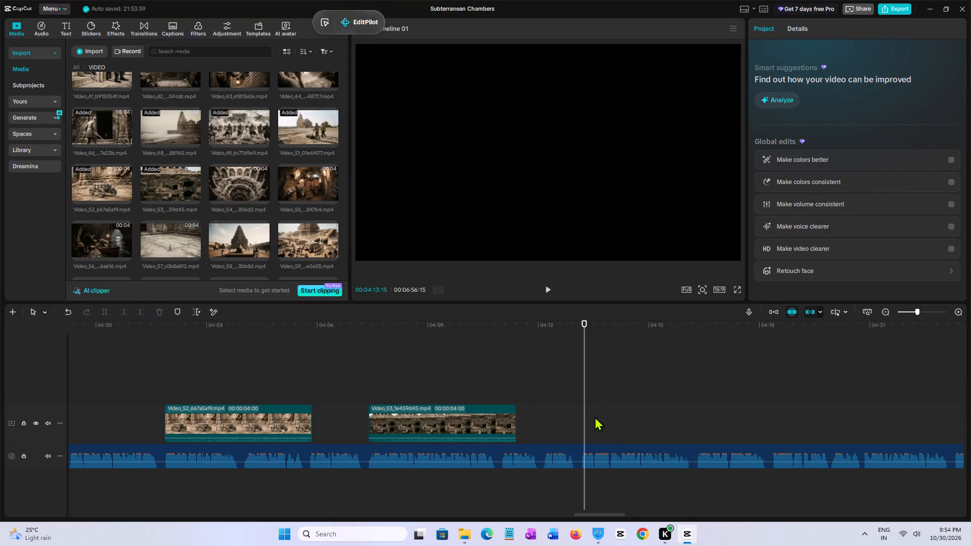
key("Left")
key("Left")
key("Left")
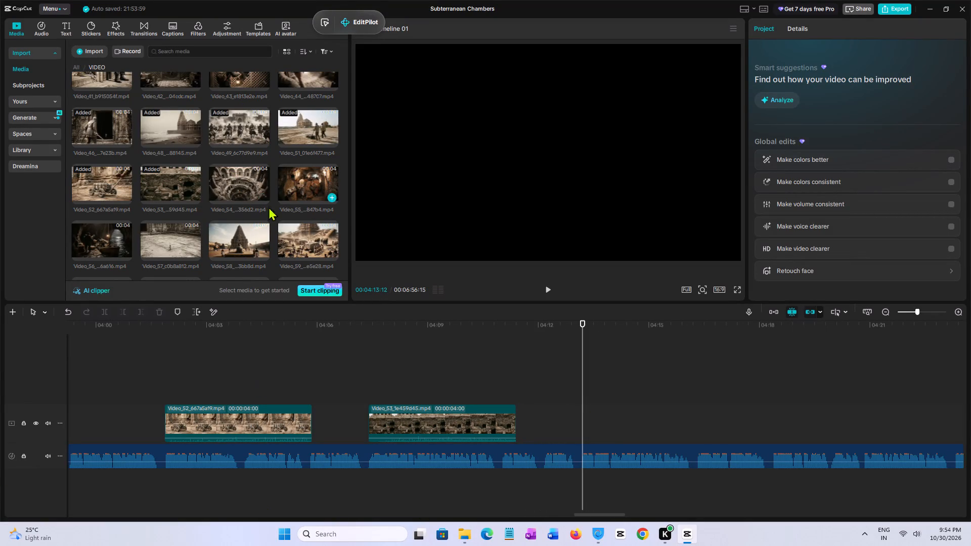
left_click(240, 176)
left_click_drag(233, 178, 583, 418)
Play on past Video_54 to the next narration phrase and place Video_55 on the video track at 00:04:18:24.
key("space")
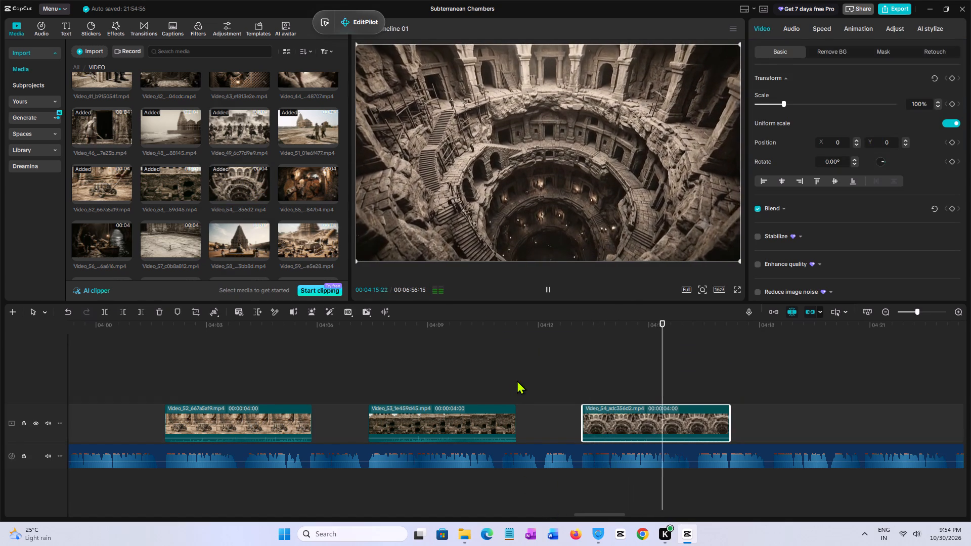
key("space")
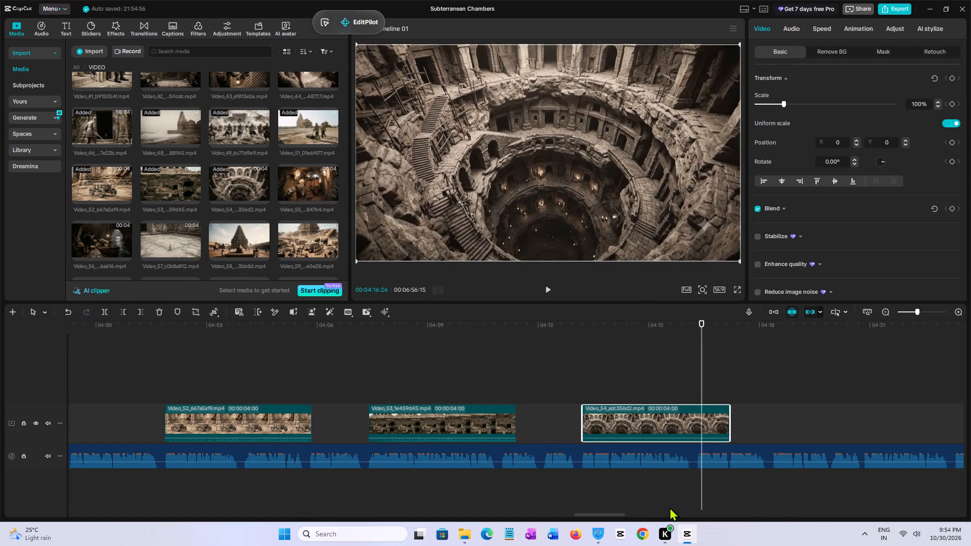
key("space")
left_click_drag(603, 515, 626, 515)
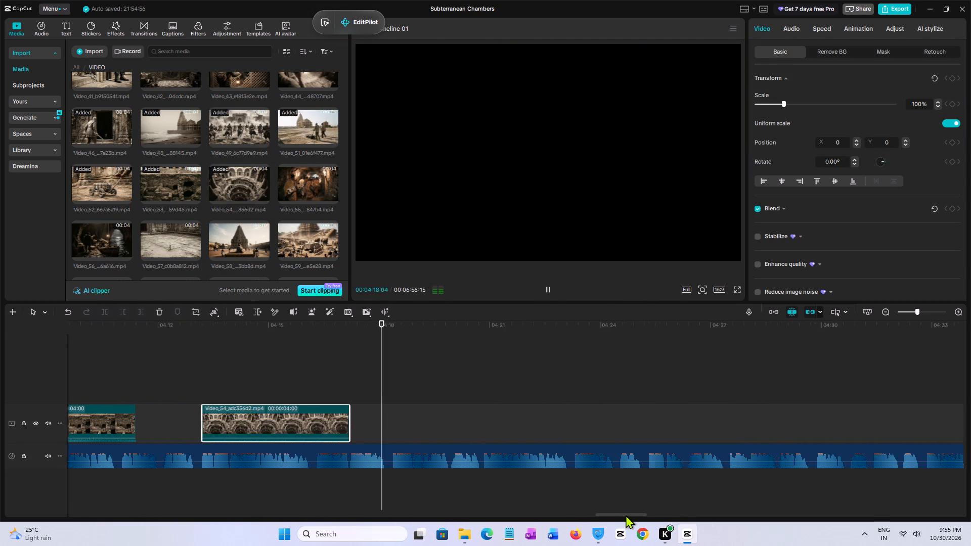
left_click_drag(626, 515, 638, 515)
left_click(155, 393)
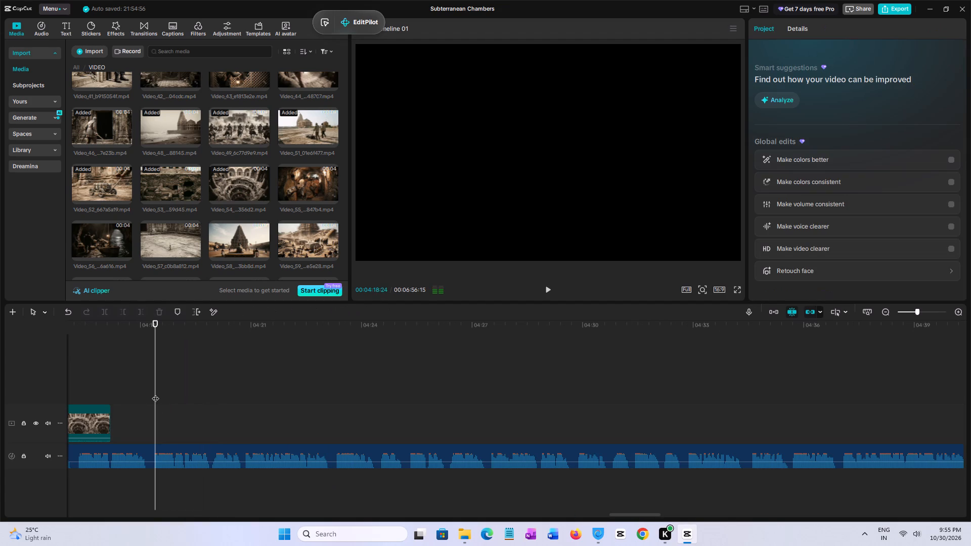
left_click(305, 182)
left_click_drag(309, 183, 193, 405)
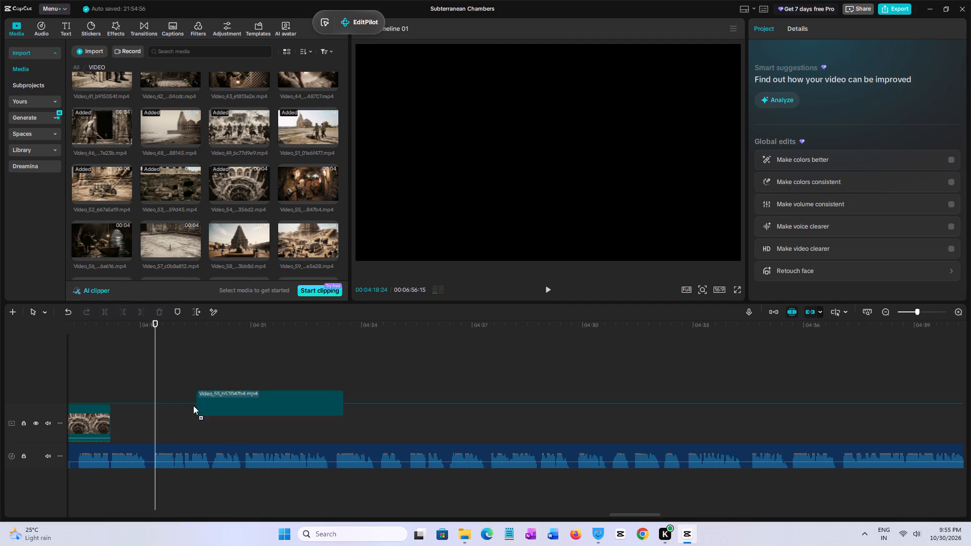
left_click_drag(193, 405, 154, 416)
Play through Video_55 against the narration and preview Video_56 to judge where the next clip's phrase starts.
key("space")
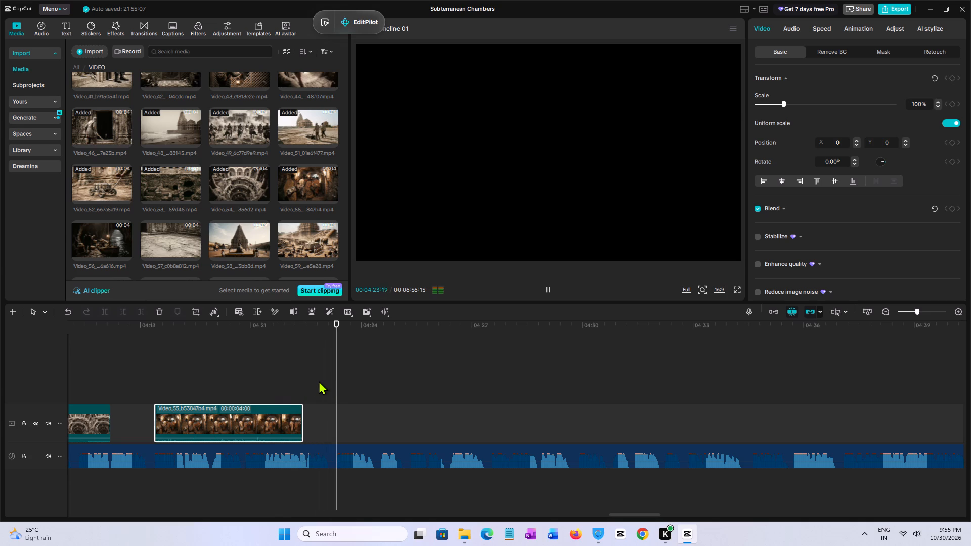
key("space")
scroll(261, 133, "down", 1)
left_click(100, 196)
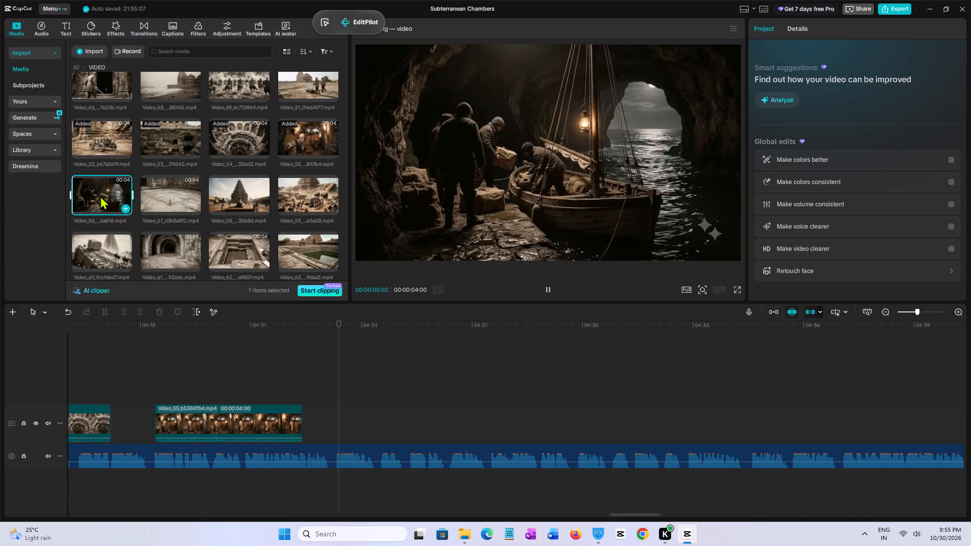
left_click(155, 382)
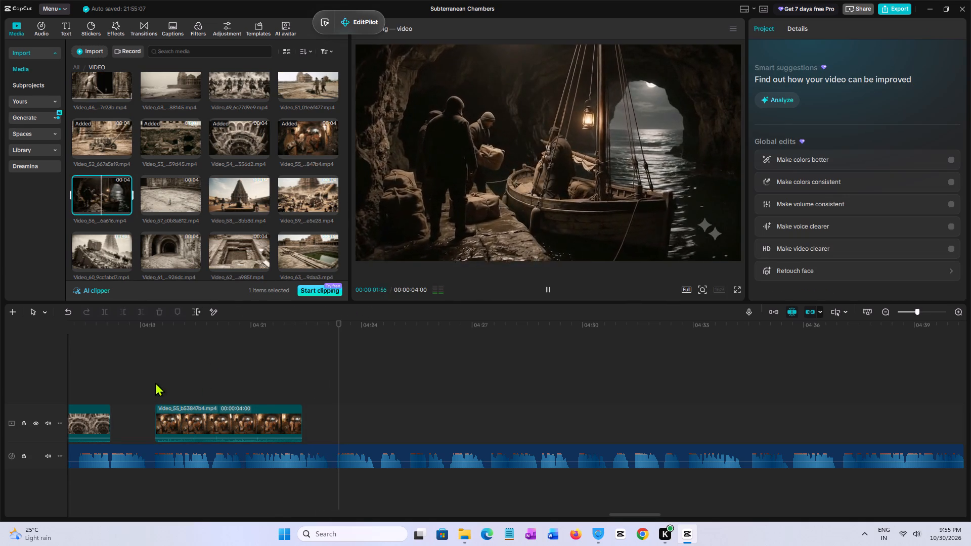
key("space")
left_click(155, 381)
key("space")
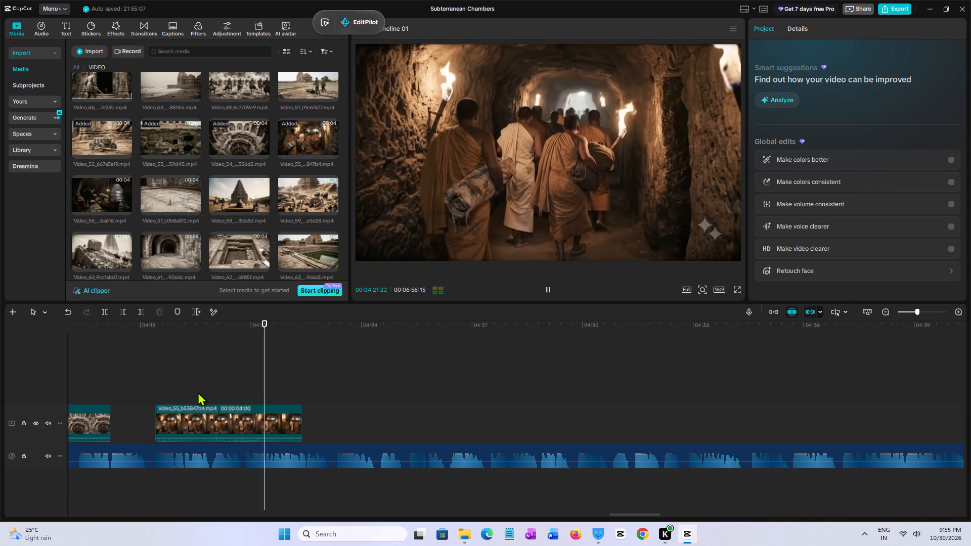
key("space")
Trim the end of Video_55 at the start of the next narration phrase at 00:04:20:51.
left_click(243, 399)
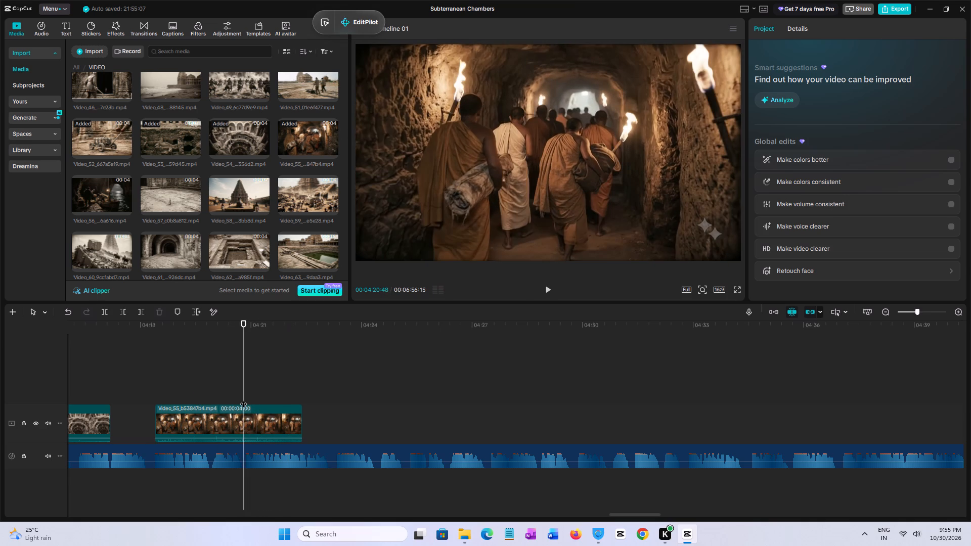
left_click(243, 399)
left_click(157, 380)
key("space")
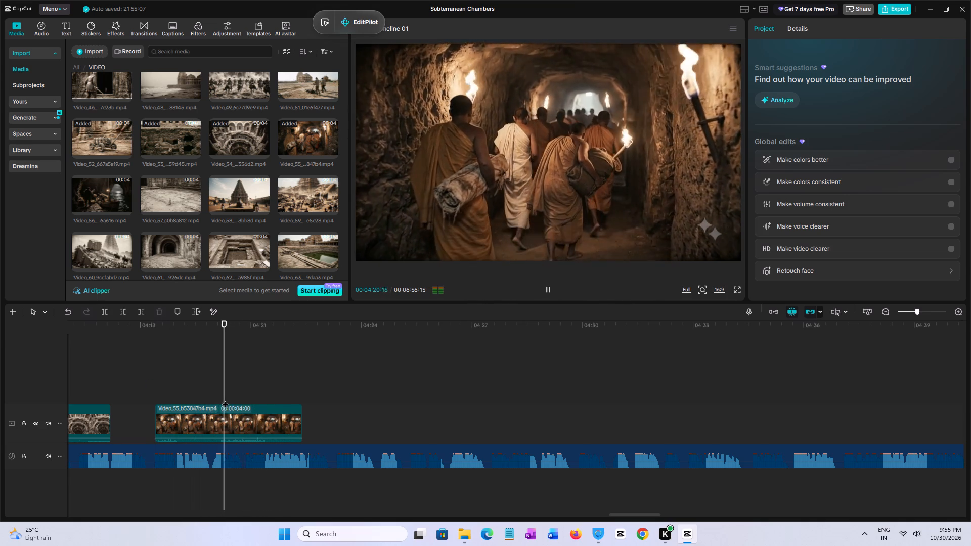
left_click(242, 394)
left_click(245, 395)
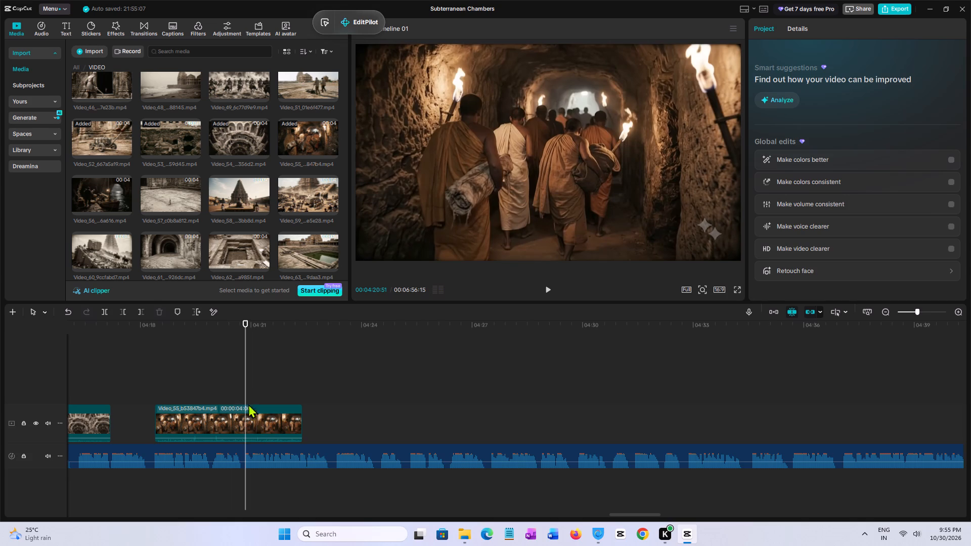
left_click(256, 421)
key("w")
Place Video_56 on the video track directly after Video_55 at 00:04:20:51.
left_click(111, 198)
left_click_drag(107, 194, 254, 395)
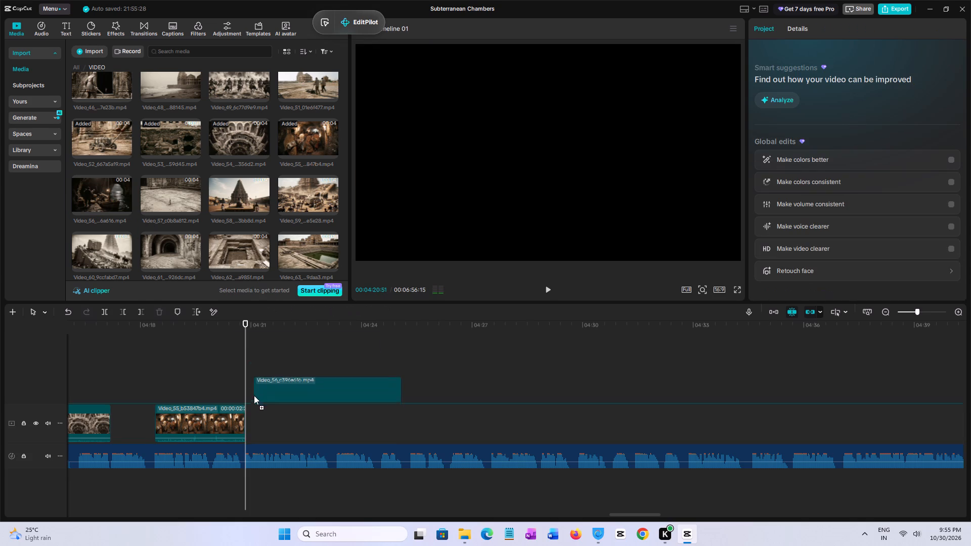
left_click_drag(254, 395, 243, 407)
Play back Video_56 from around its start and on past its end to check it against the narration.
key("space")
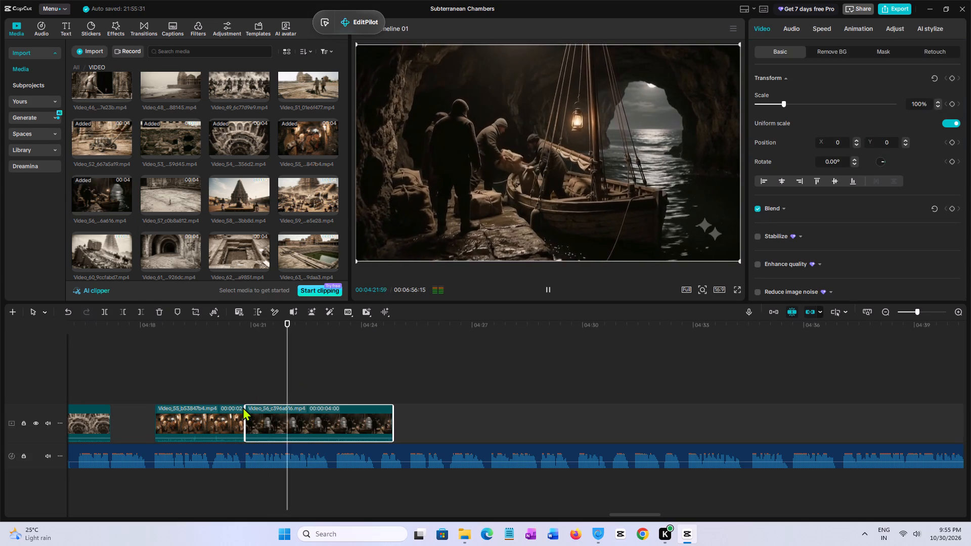
key("space")
left_click(240, 394)
key("space")
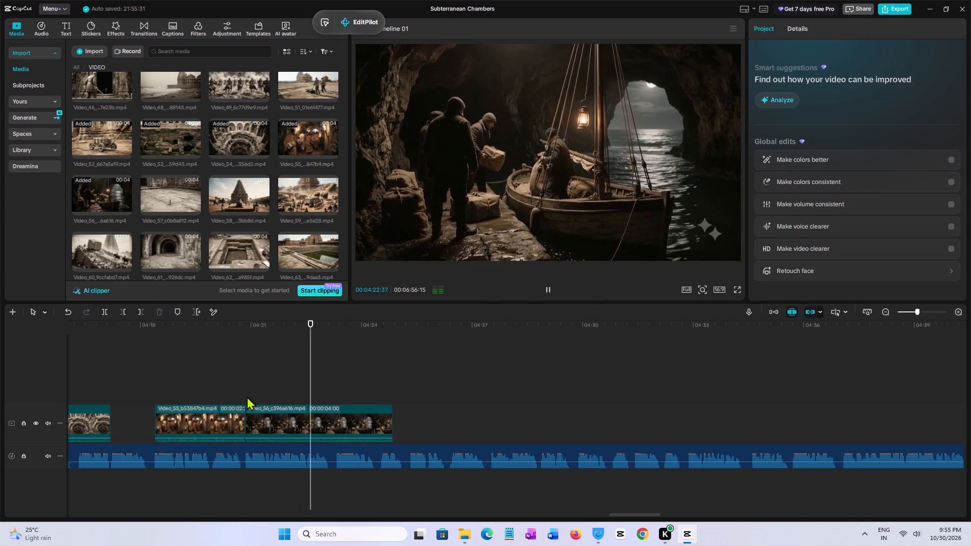
key("space")
key("space")
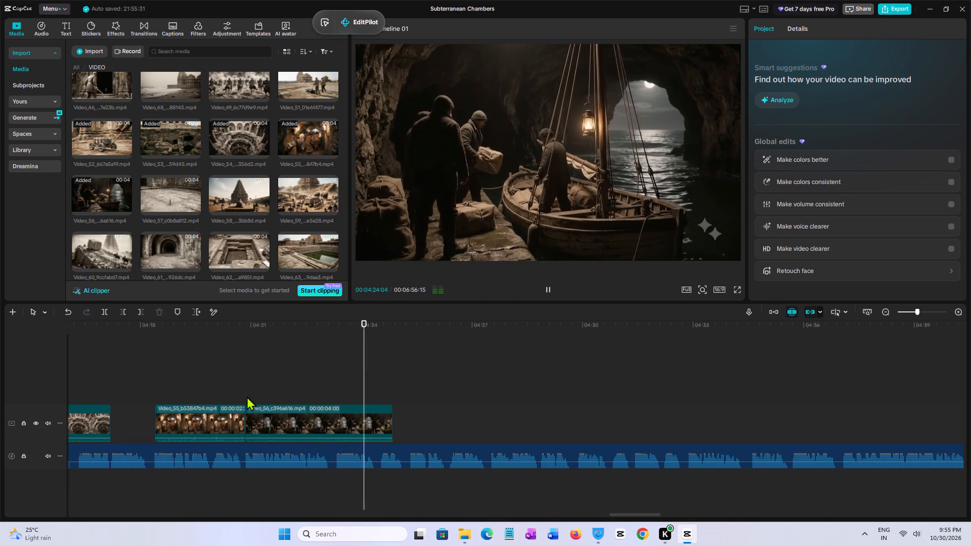
left_click(312, 368)
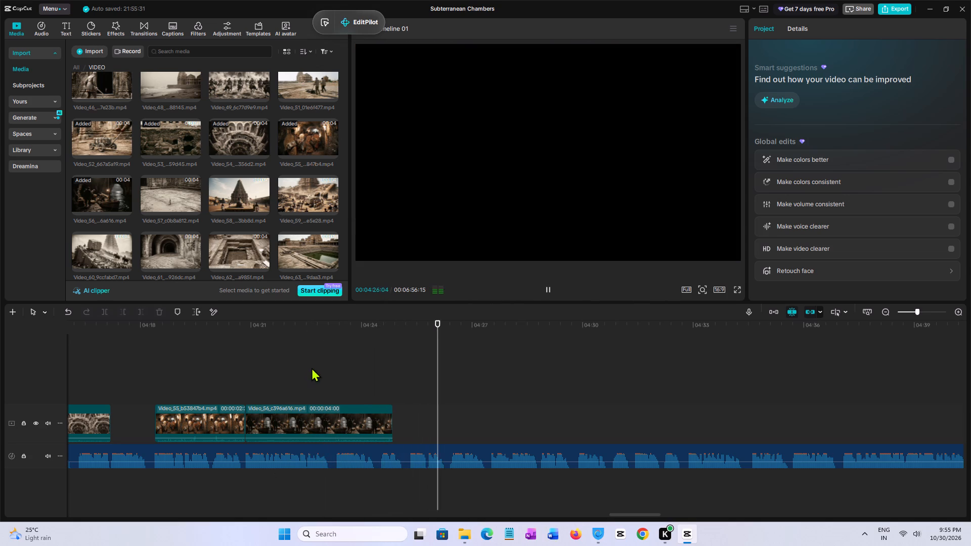
key("space")
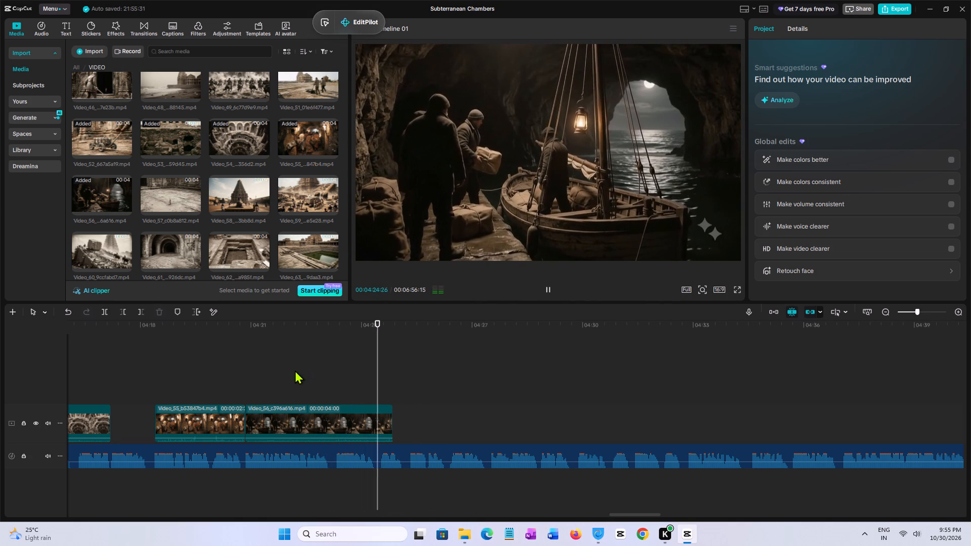
key("space")
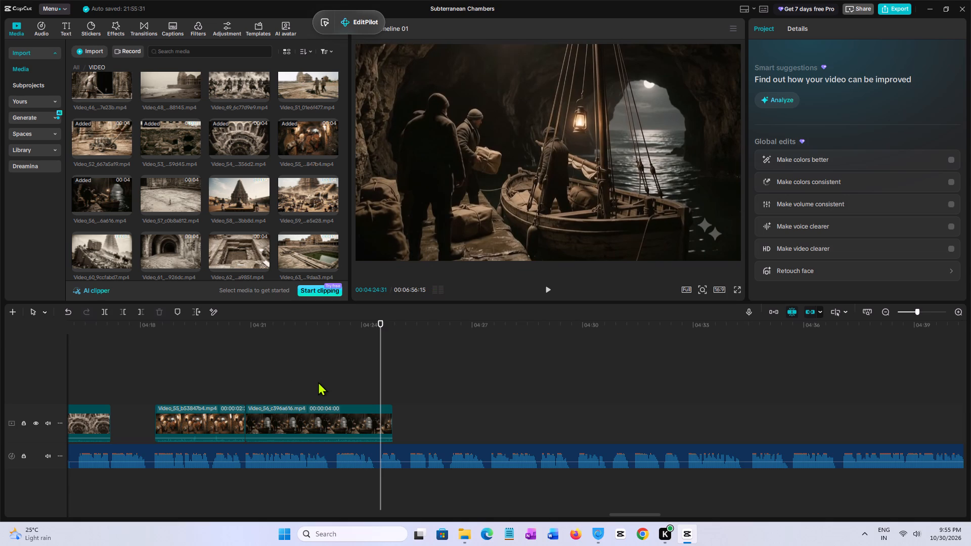
key("space")
Trim the end of Video_56 at the start of the next narration phrase at 00:04:23:20.
left_click(334, 403)
key("space")
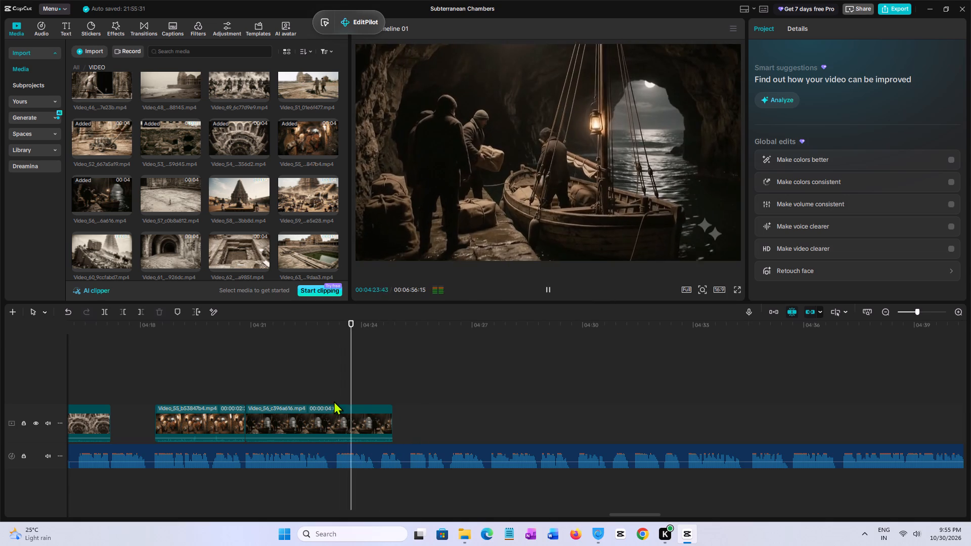
left_click(336, 395)
left_click(240, 389)
key("space")
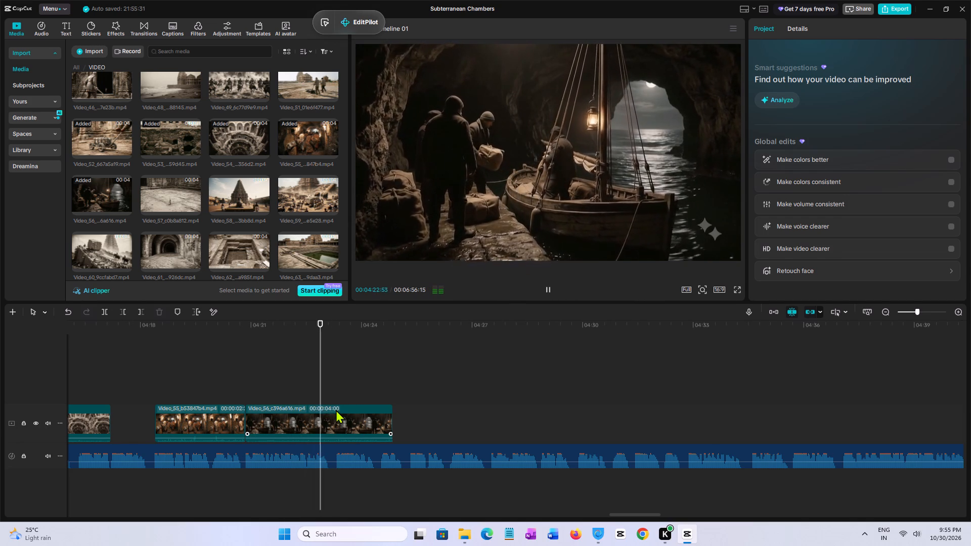
left_click(334, 391)
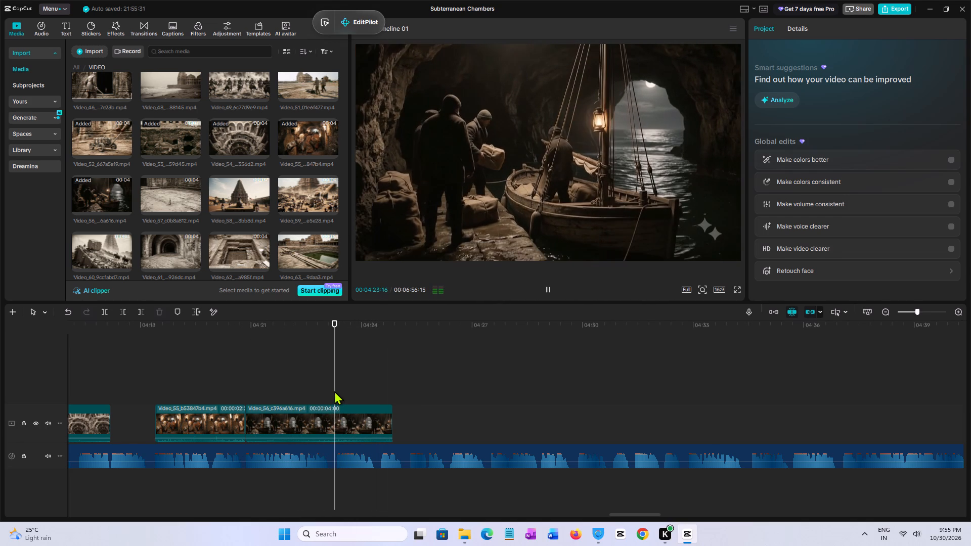
left_click(337, 393)
left_click(346, 417)
key("w")
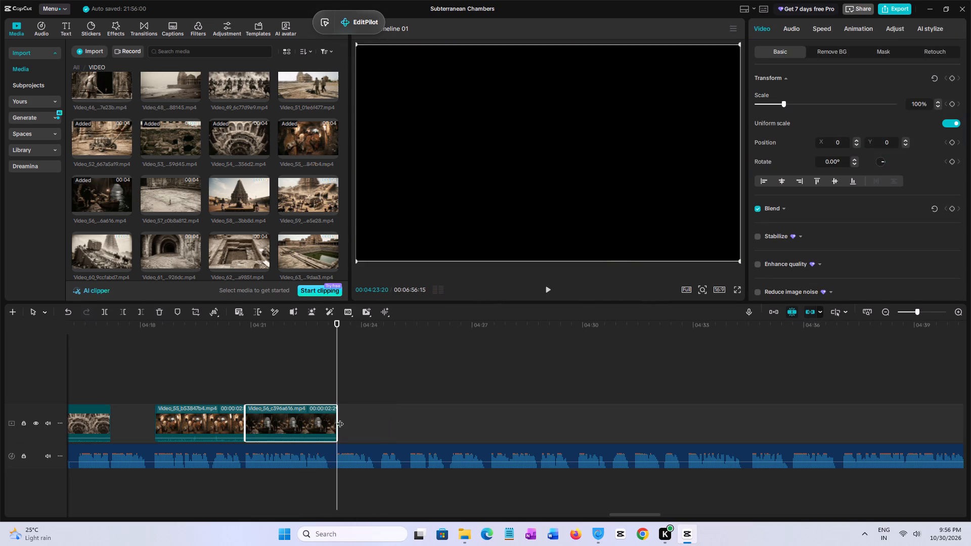
Place Video_57 on the video track directly after Video_56 at 00:04:23:20.
left_click(166, 196)
left_click_drag(166, 195, 364, 409)
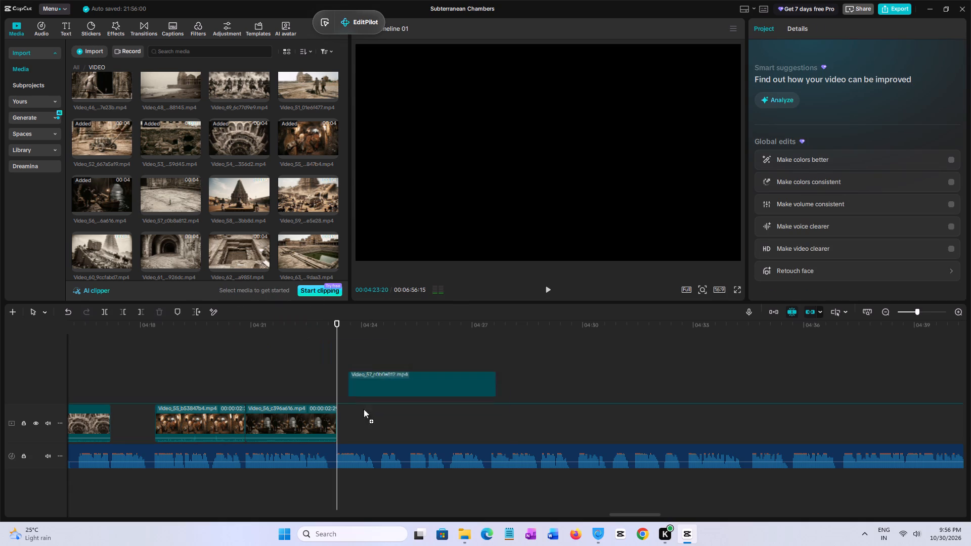
left_click_drag(364, 409, 338, 431)
Play on past Video_57 to the next matching narration phrase and place Video_58 on the video track at 00:04:34:35.
key("space")
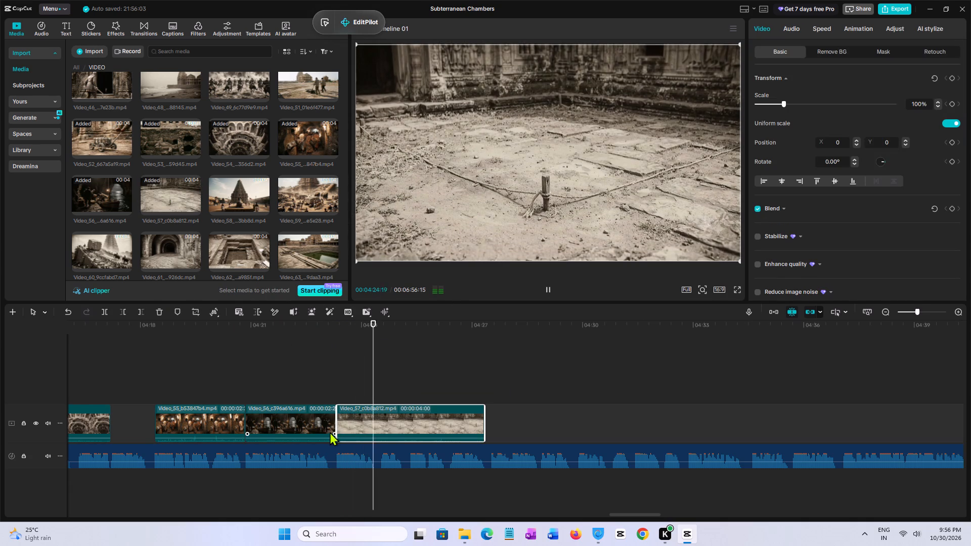
key("space")
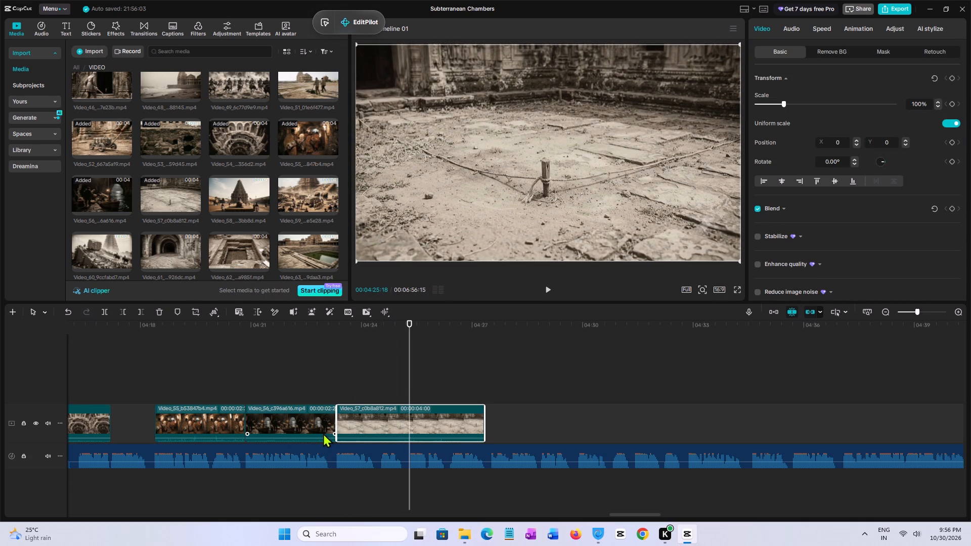
key("space")
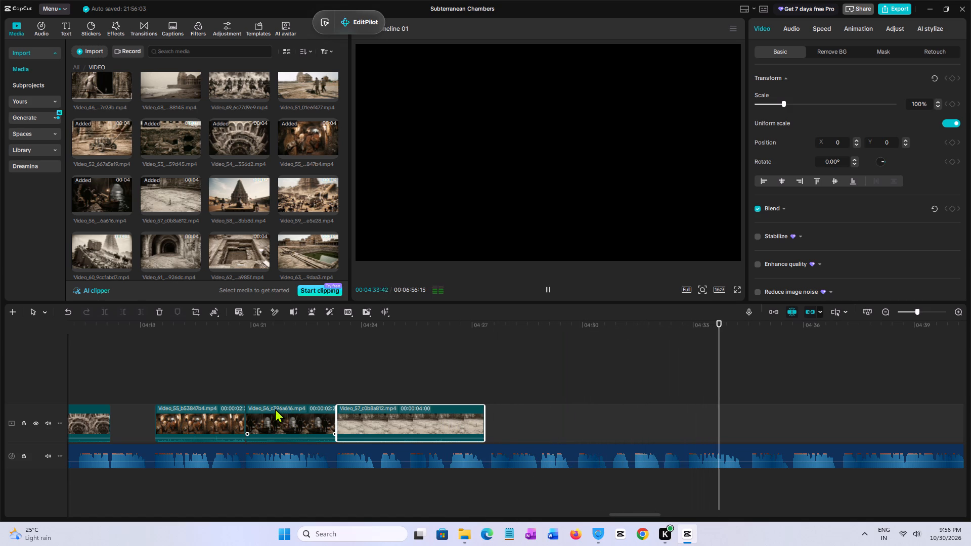
key("space")
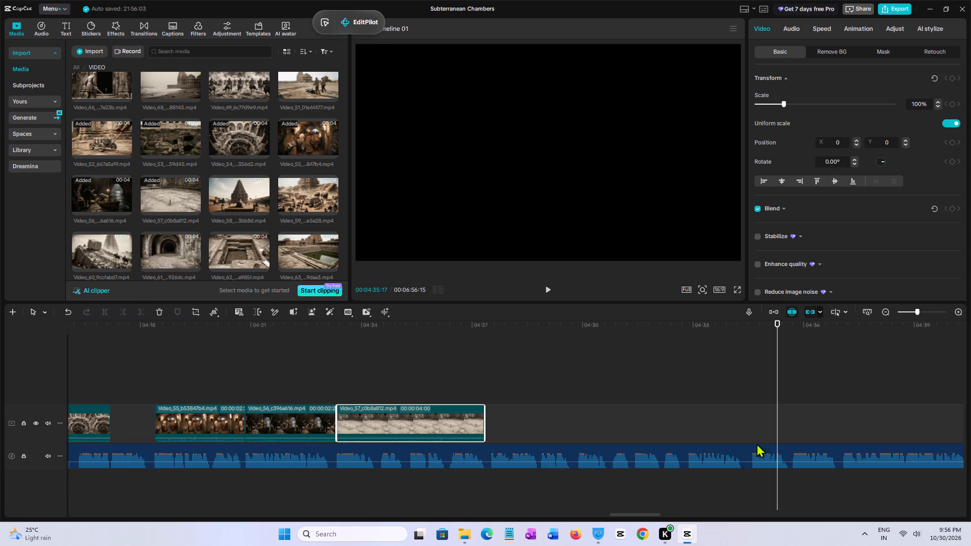
left_click(750, 411)
left_click(753, 410)
left_click(753, 410)
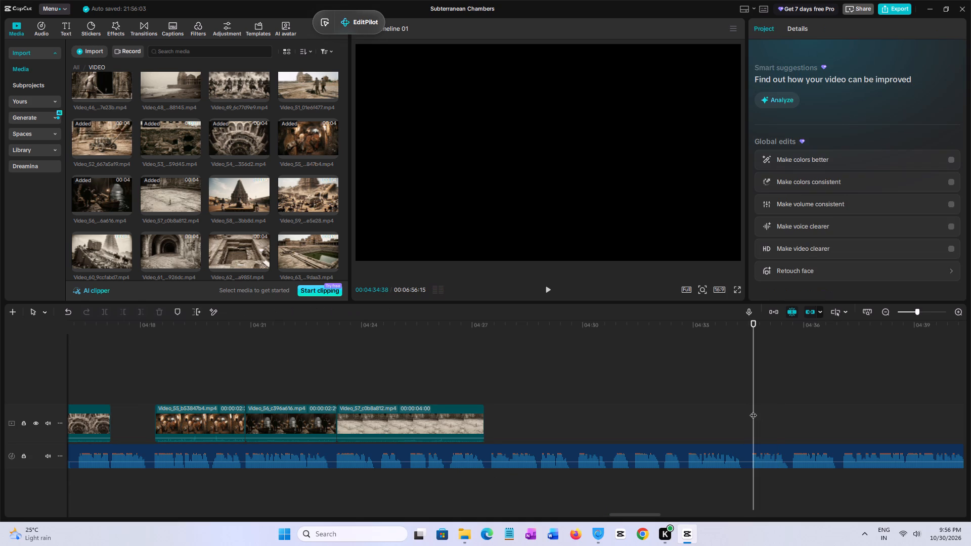
key("Left")
key("Left")
key("Left")
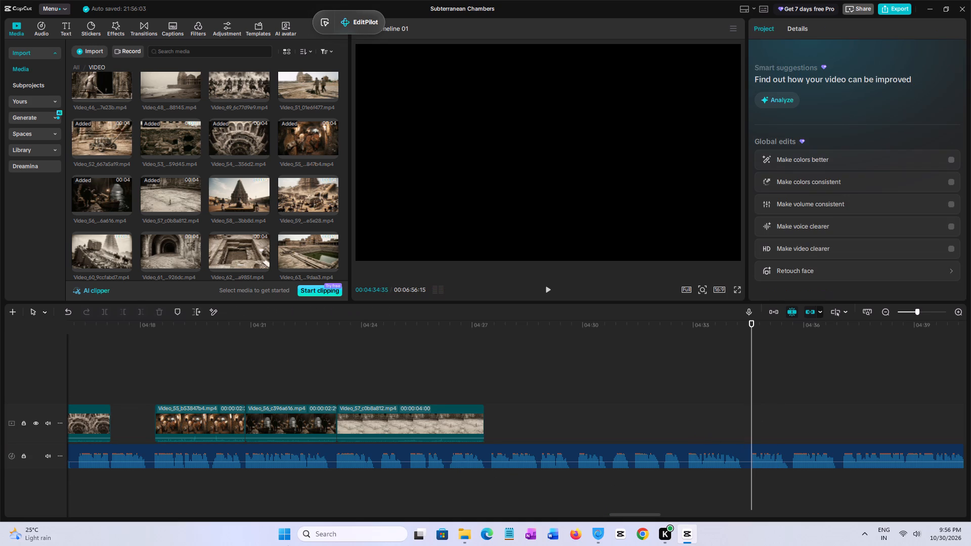
left_click(230, 197)
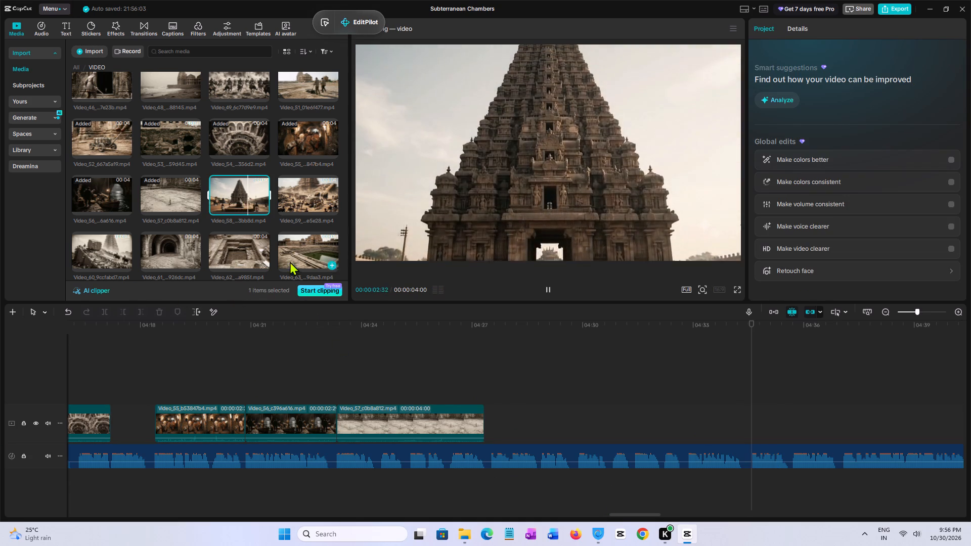
left_click_drag(231, 202, 753, 417)
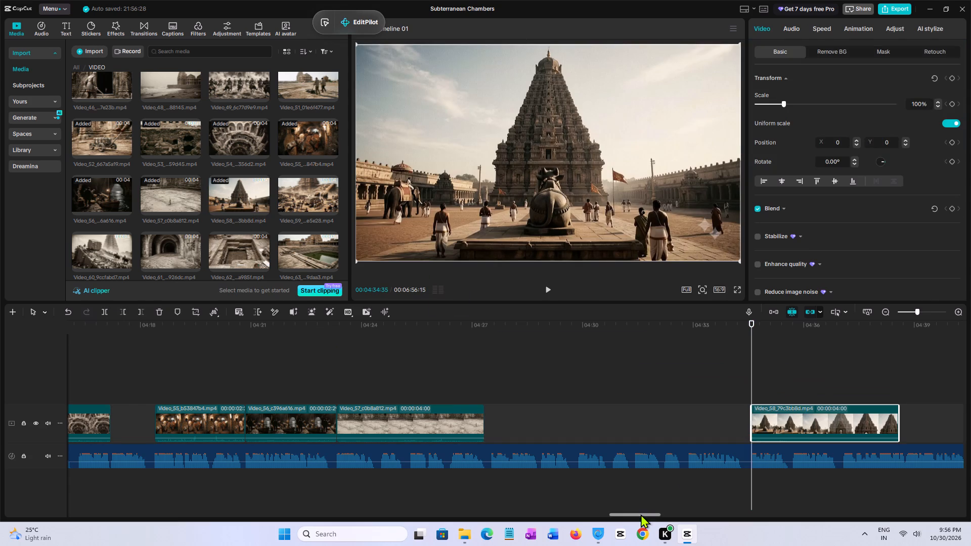
Play on past Video_58 to the next narration phrase and place Video_59 on the video track at 00:04:40:41.
left_click_drag(637, 515, 672, 515)
key("space")
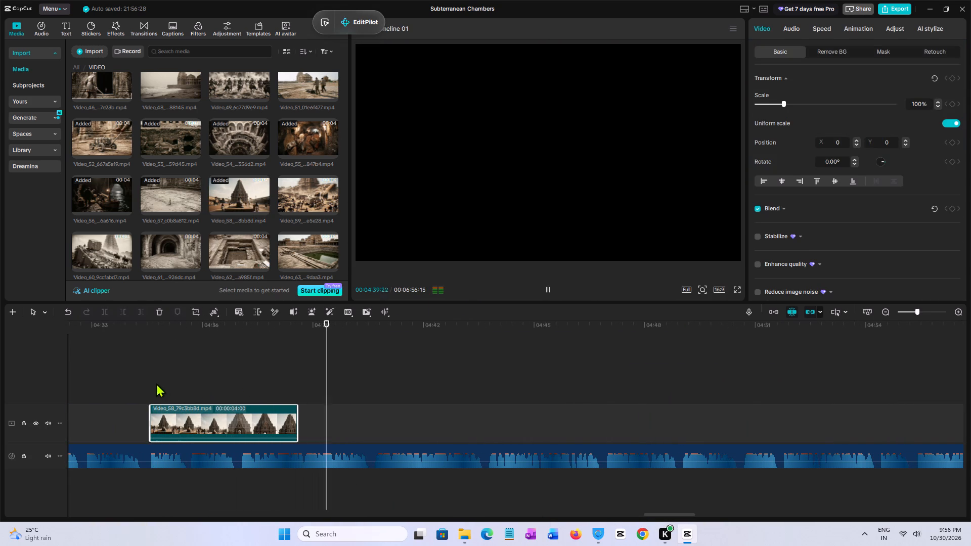
left_click(155, 383)
left_click(150, 380)
key("space")
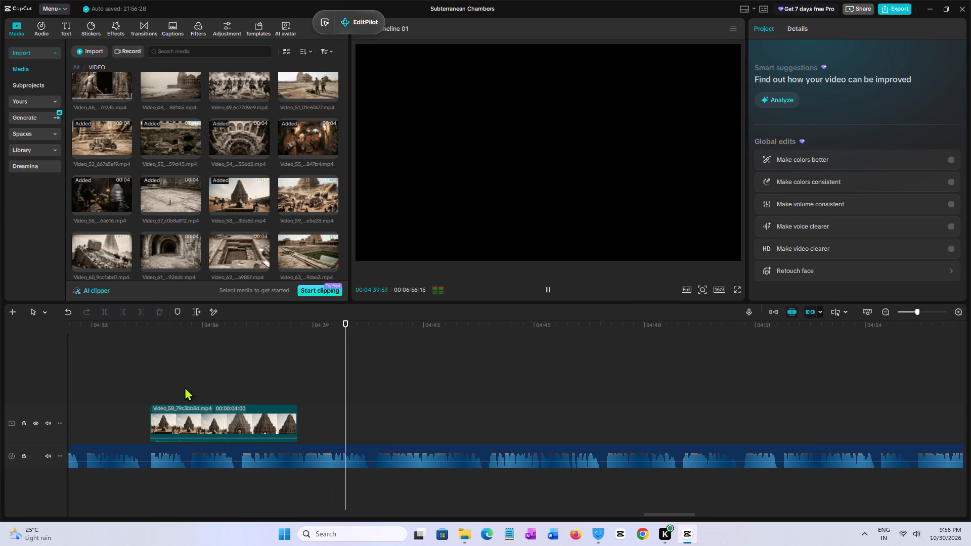
key("space")
key("space")
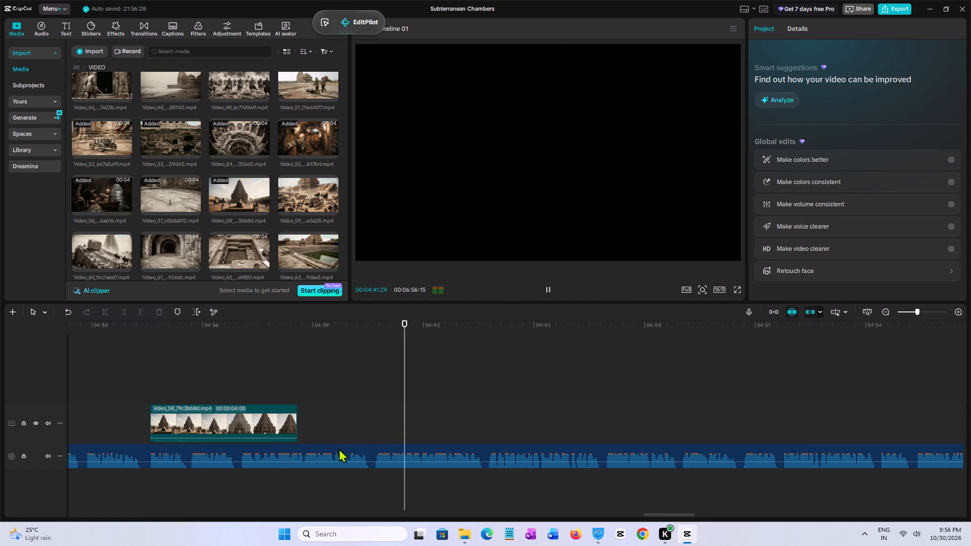
left_click(378, 418)
left_click(375, 418)
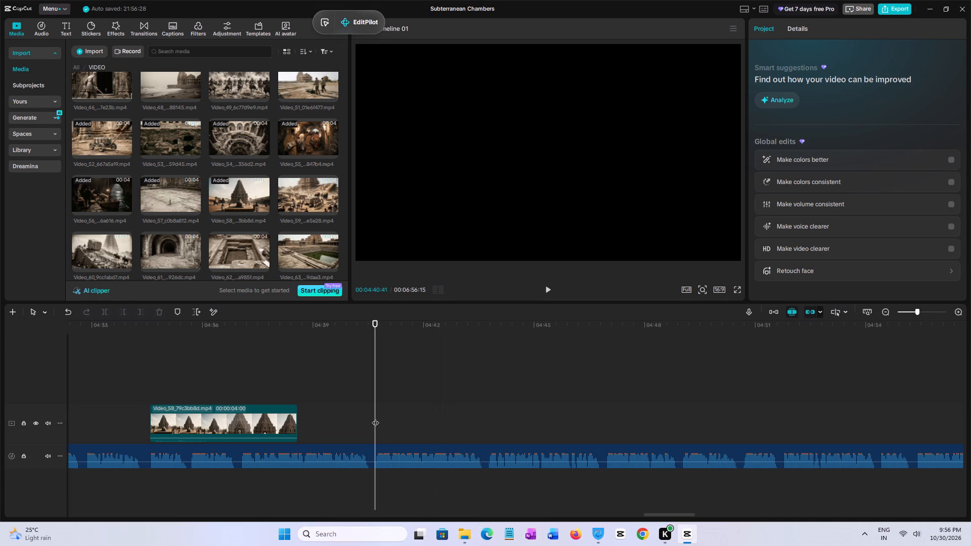
left_click(310, 188)
left_click_drag(305, 188, 396, 409)
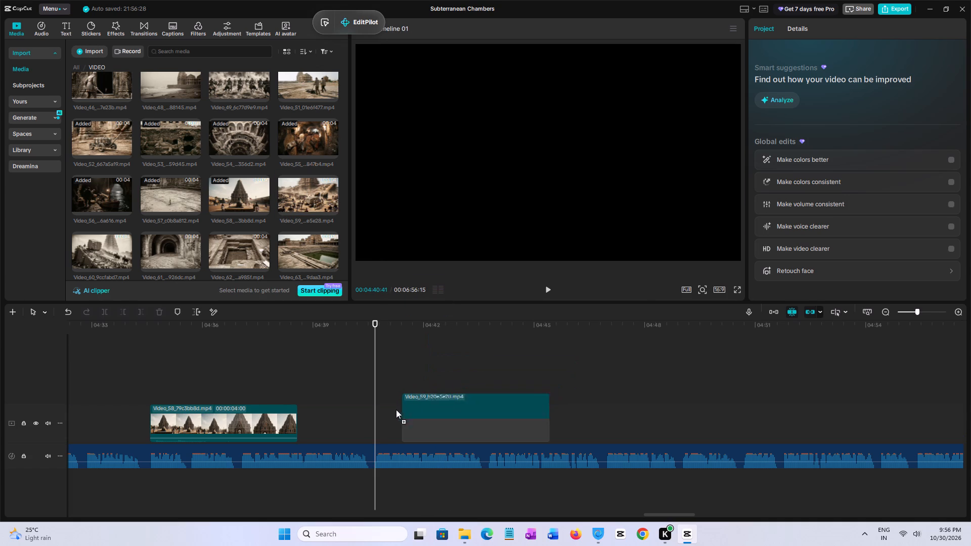
left_click_drag(396, 409, 378, 420)
Play the start of Video_59 and lower its audio volume to about -16.3 dB.
key("space")
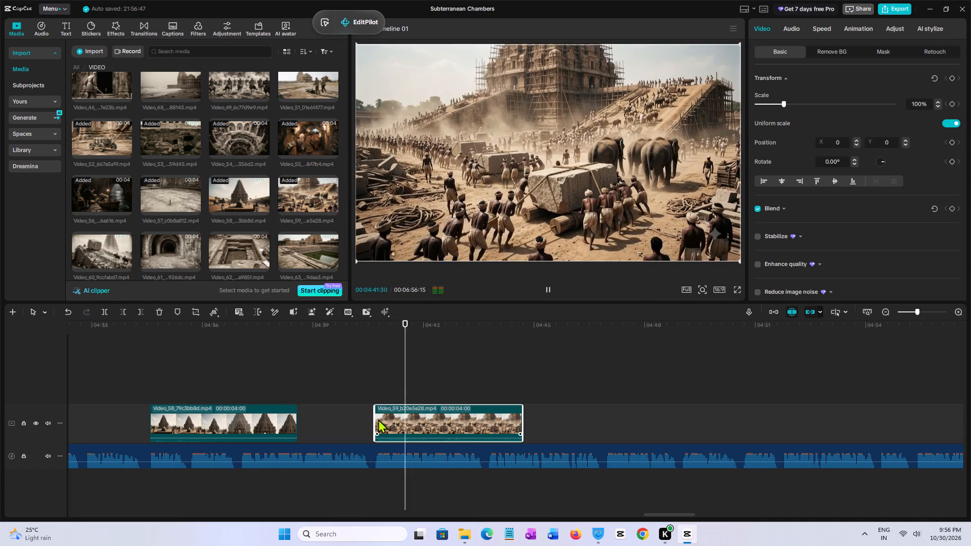
key("space")
key("space")
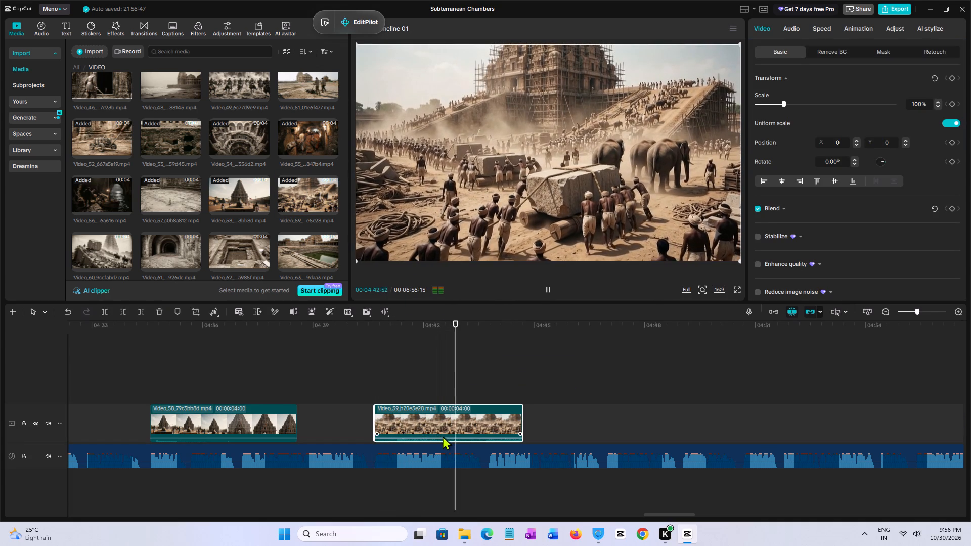
key("space")
left_click(798, 25)
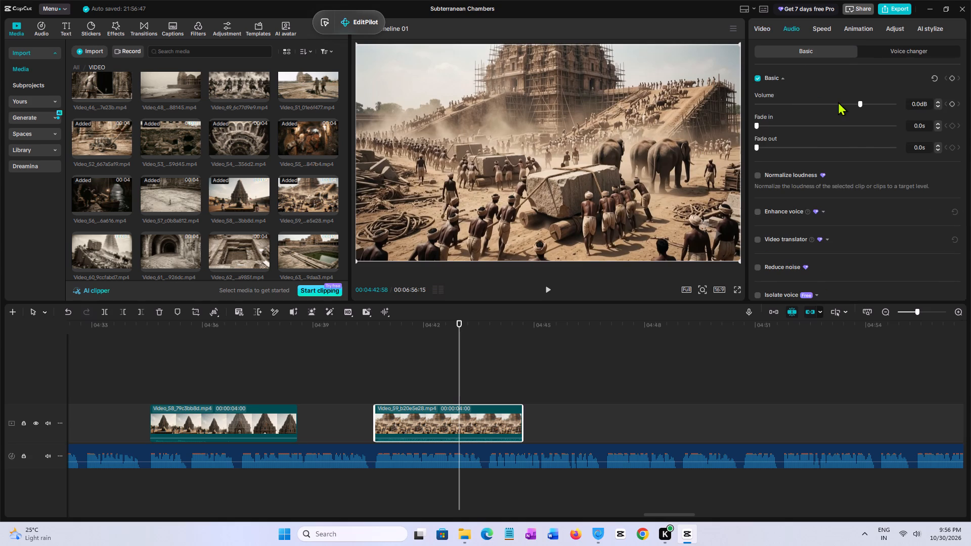
left_click_drag(839, 105, 830, 106)
Replay Video_59 against the narration and trim its end at the start of the next phrase at 00:04:43:48.
key("space")
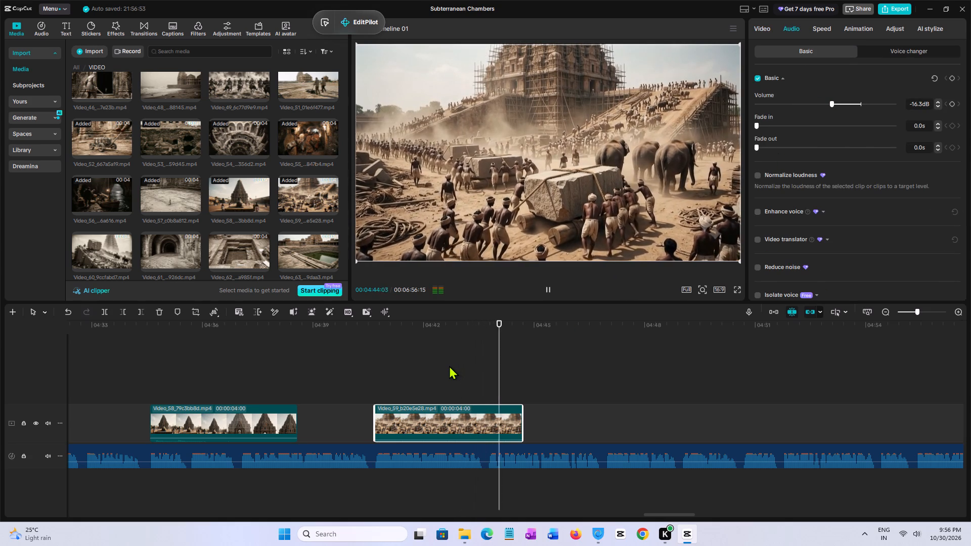
left_click(389, 373)
key("space")
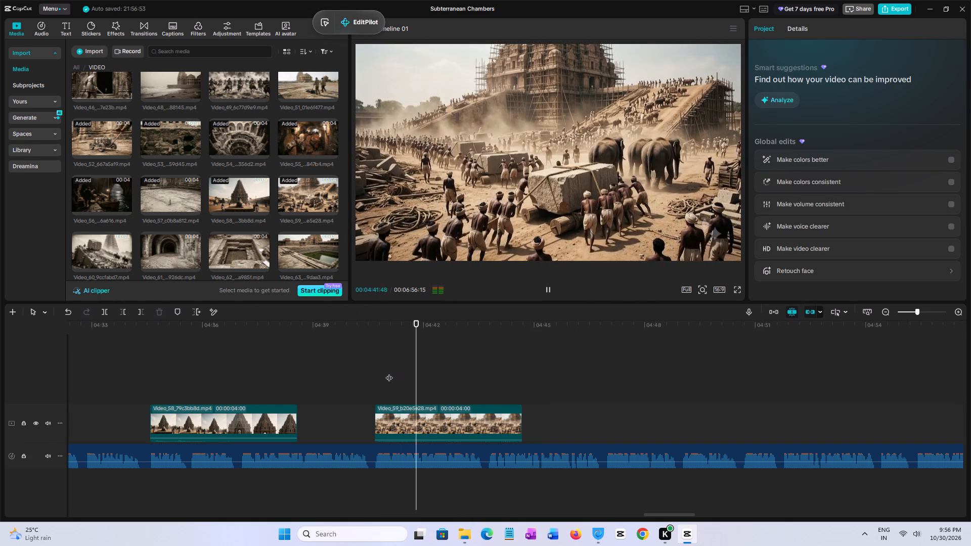
left_click(496, 389)
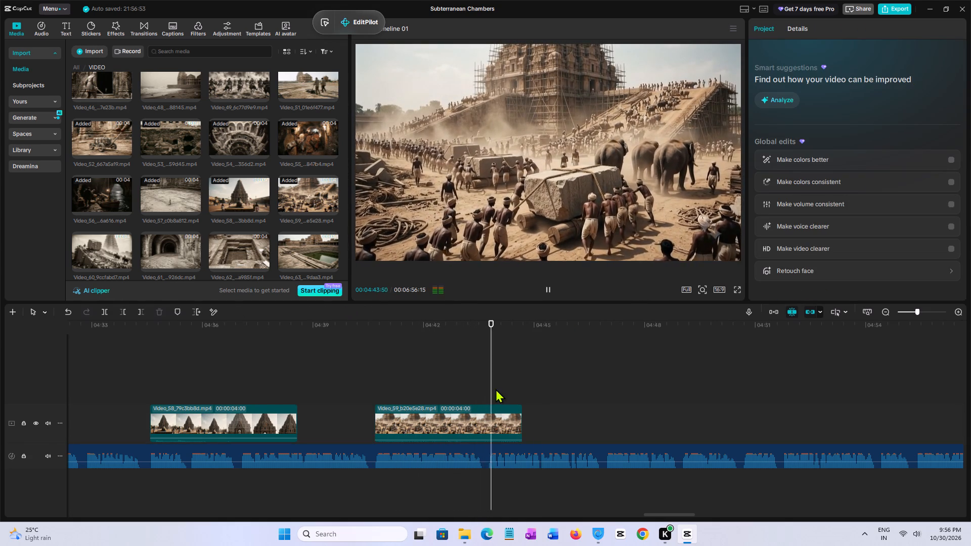
left_click(492, 392)
left_click(490, 393)
left_click(503, 418)
key("w")
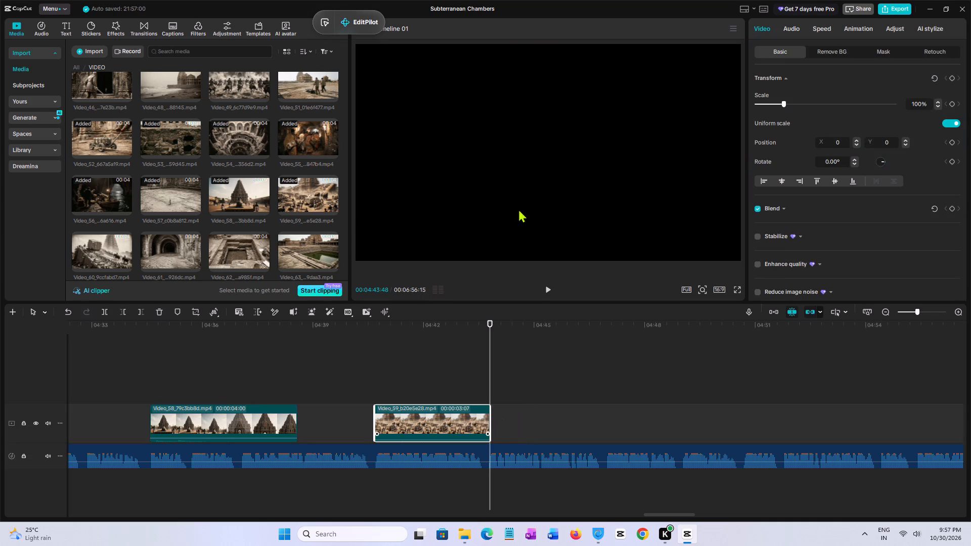
Place Video_60 on the video track directly after Video_59 at 00:04:43:48.
scroll(207, 145, "down", 1)
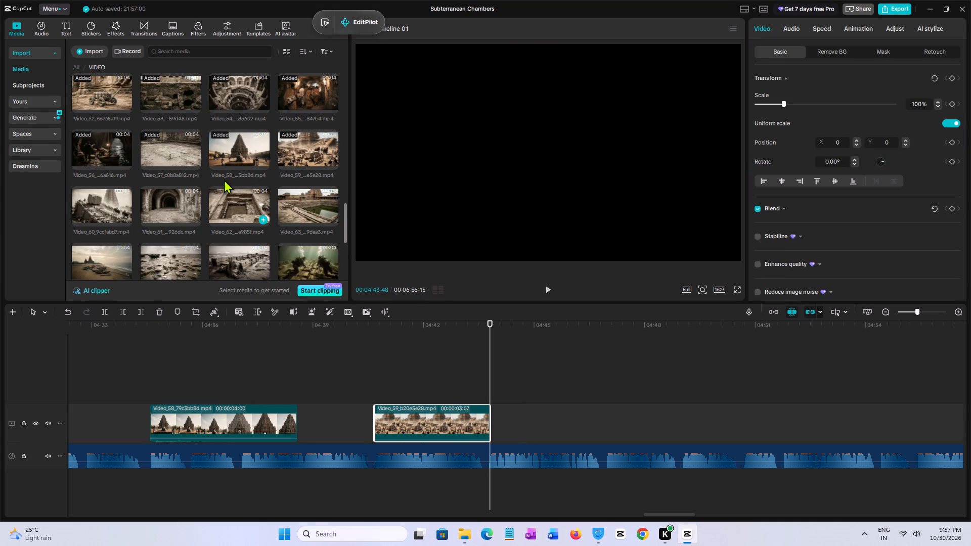
scroll(100, 180, "down", 1)
left_click(96, 161)
left_click_drag(94, 161, 482, 424)
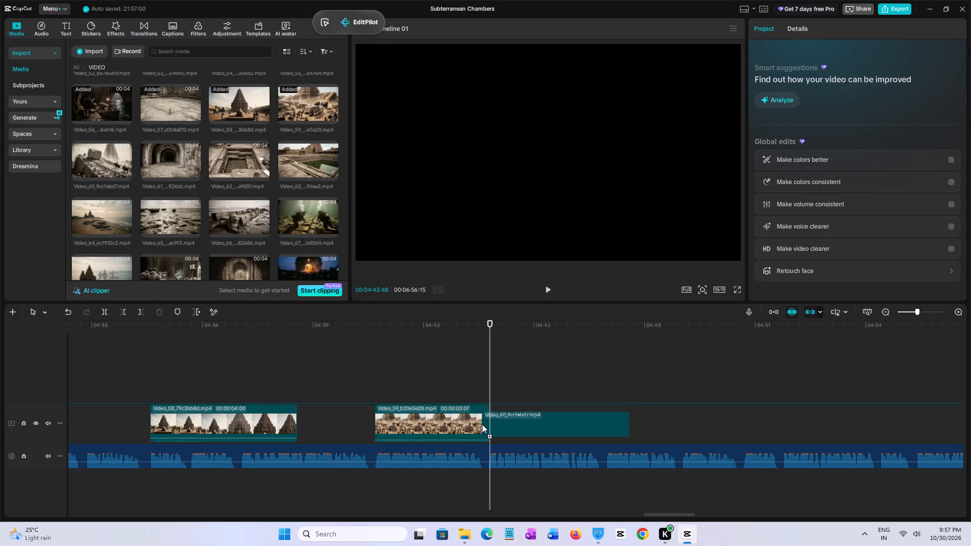
left_click_drag(482, 424, 489, 424)
Play the start of Video_60 and lower its audio volume to about -18.4 dB.
key("space")
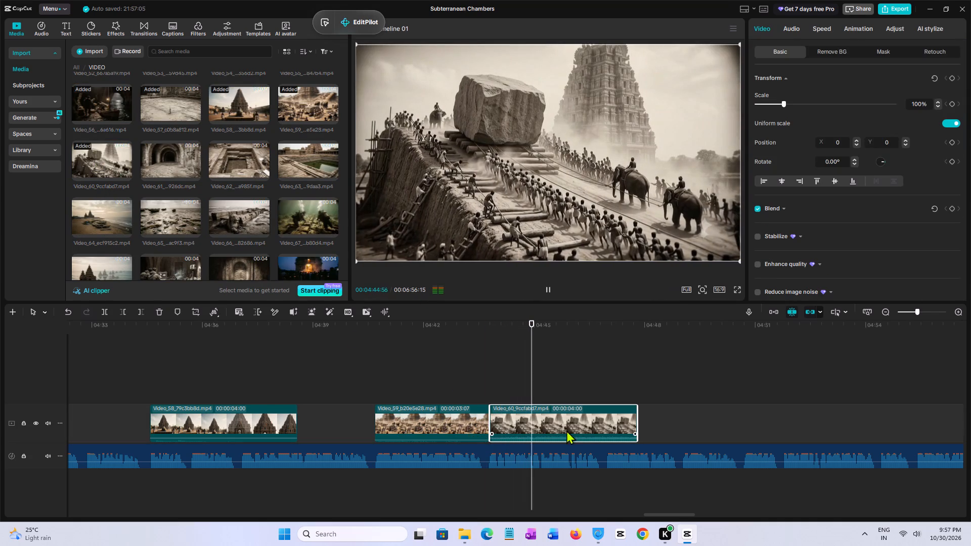
key("space")
left_click(585, 424)
left_click(793, 25)
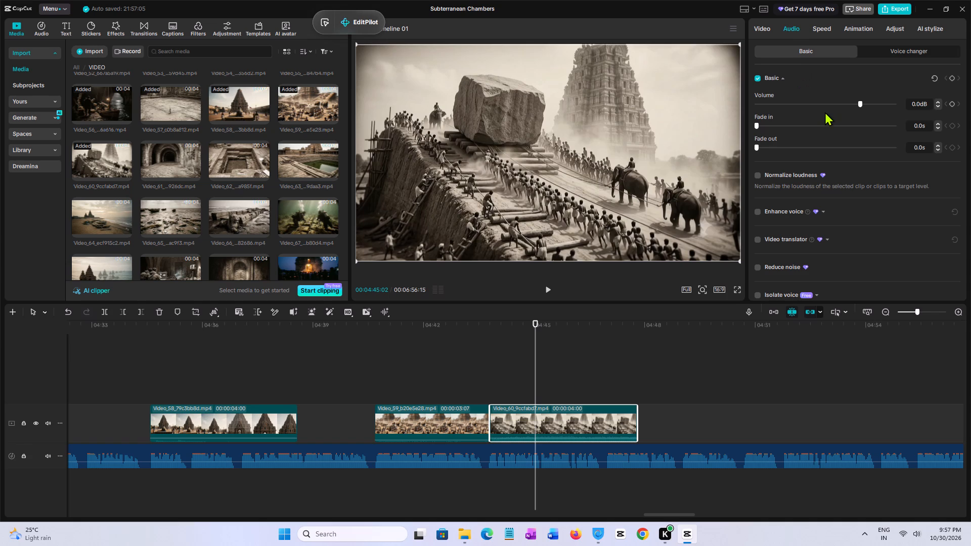
left_click(826, 107)
Play on past Video_60 to the next matching narration phrase and place Video_61 on the video track at 00:04:55:24.
key("space")
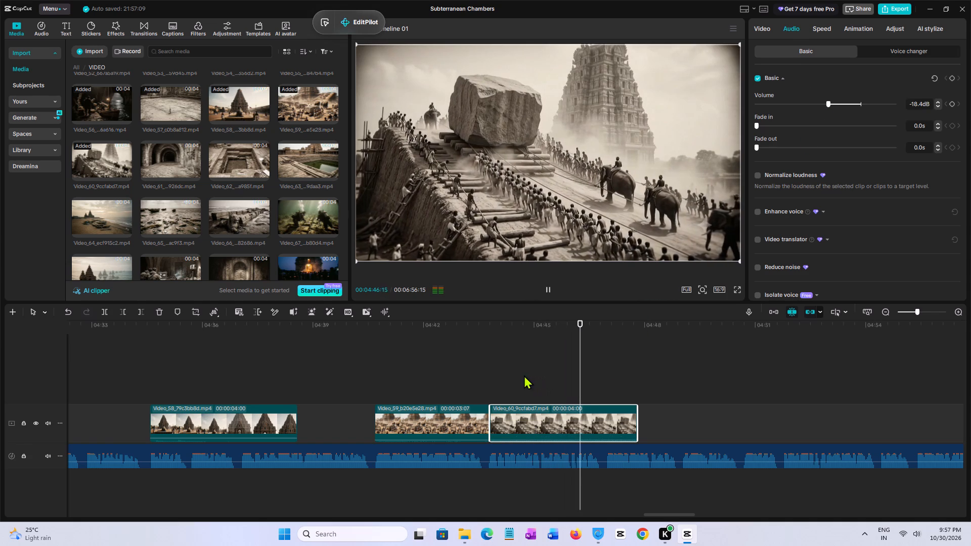
key("space")
key("space")
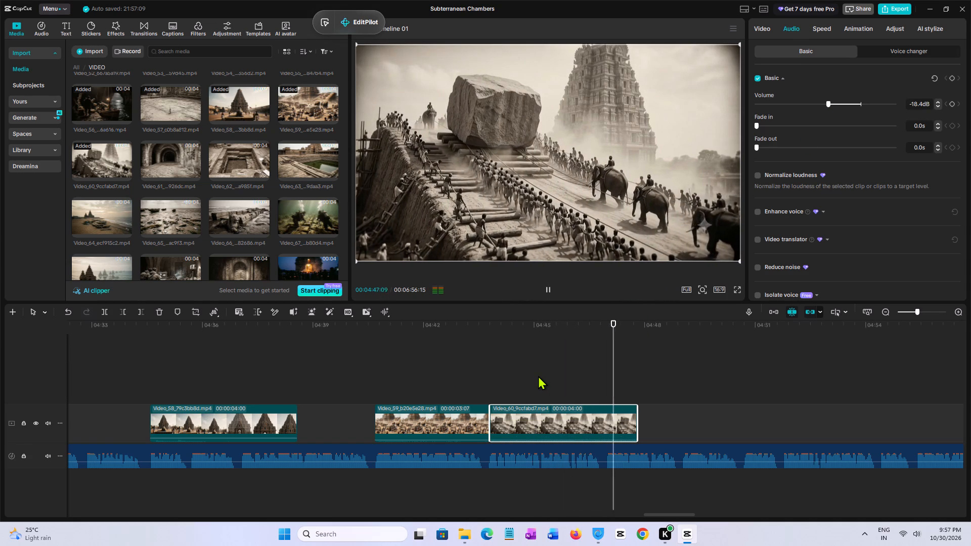
key("space")
key("space")
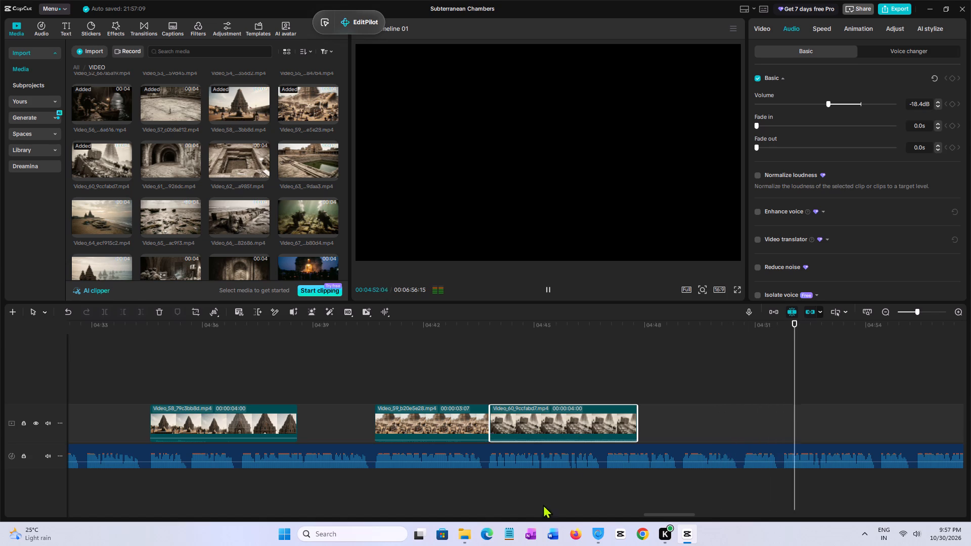
left_click_drag(666, 516, 676, 515)
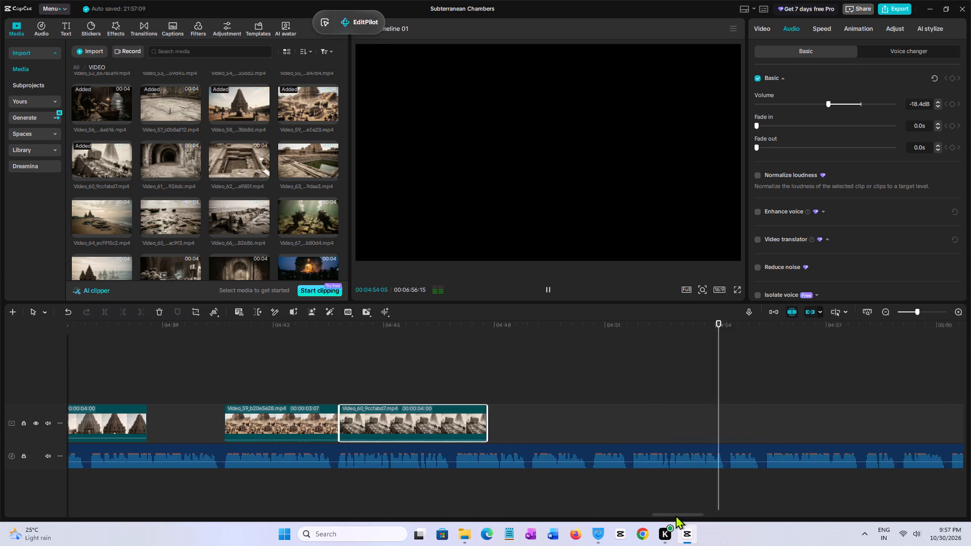
left_click_drag(676, 515, 686, 514)
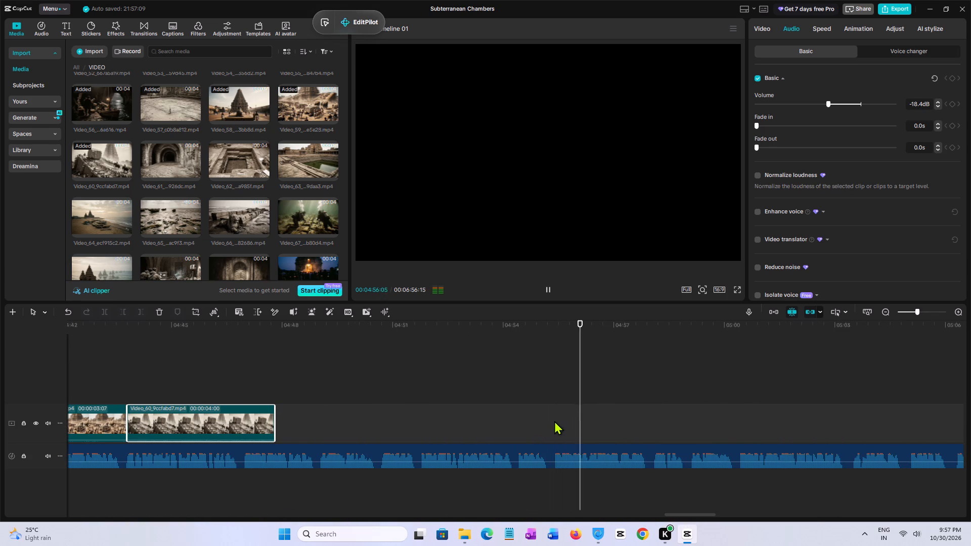
left_click(555, 421)
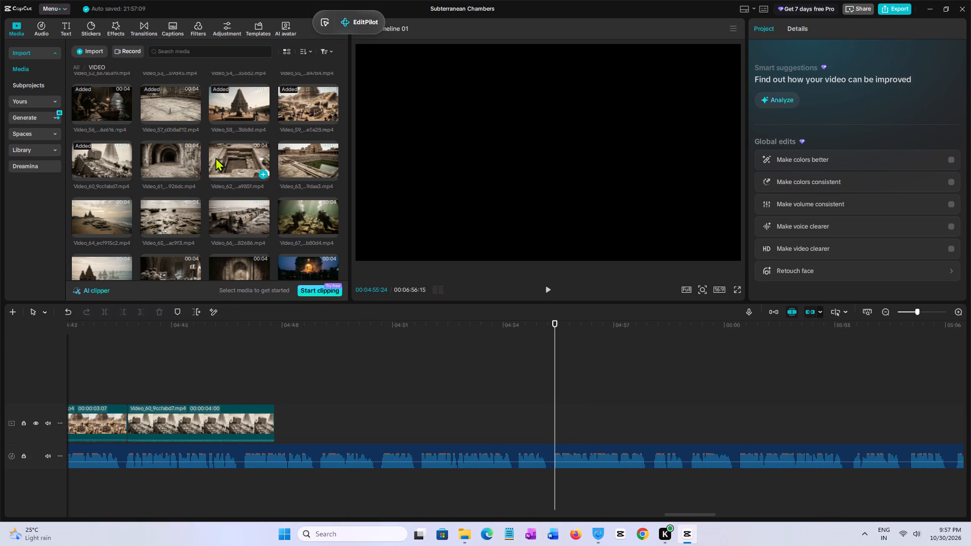
left_click(163, 160)
left_click_drag(161, 160, 540, 383)
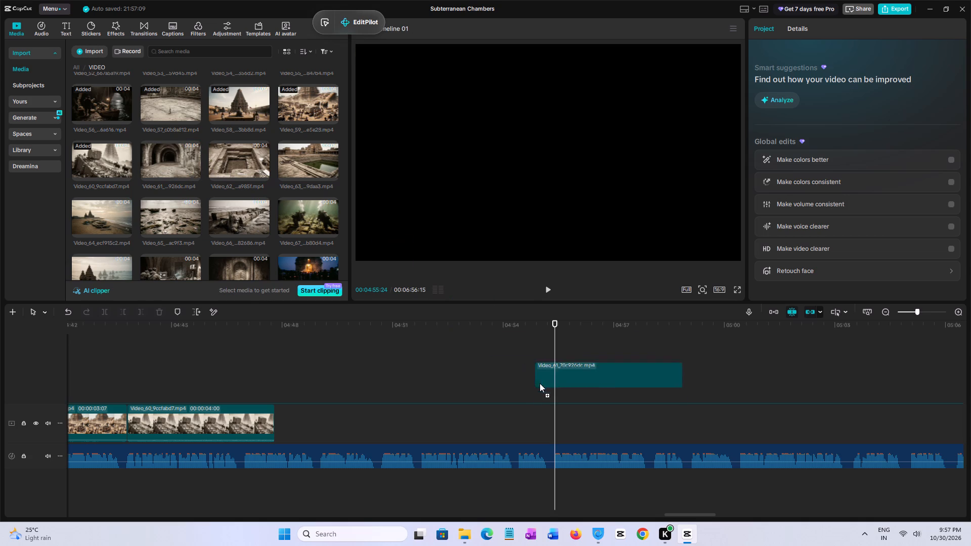
left_click_drag(540, 383, 554, 429)
Play Video_61 against the narration and trim its end at the start of the next matching phrase at 00:04:59:07.
key("space")
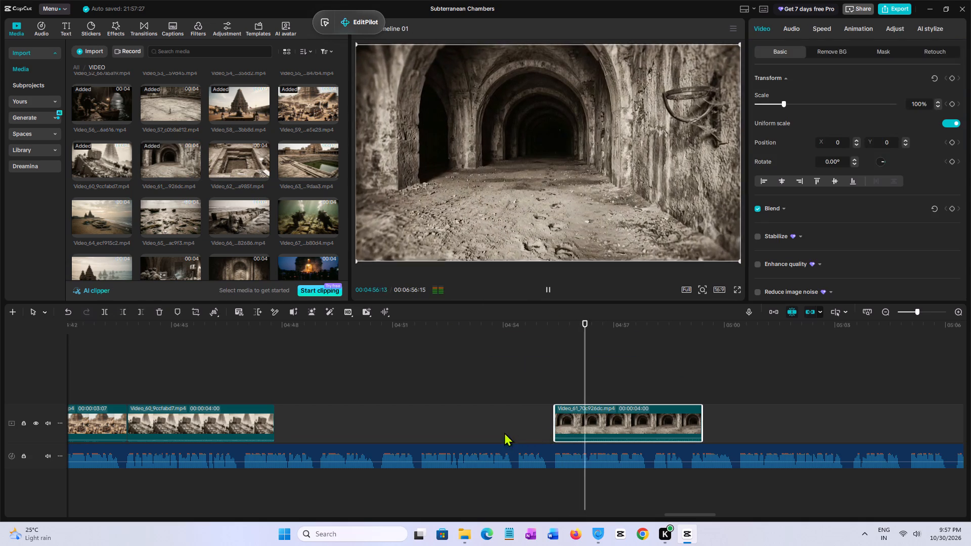
left_click_drag(673, 516, 679, 515)
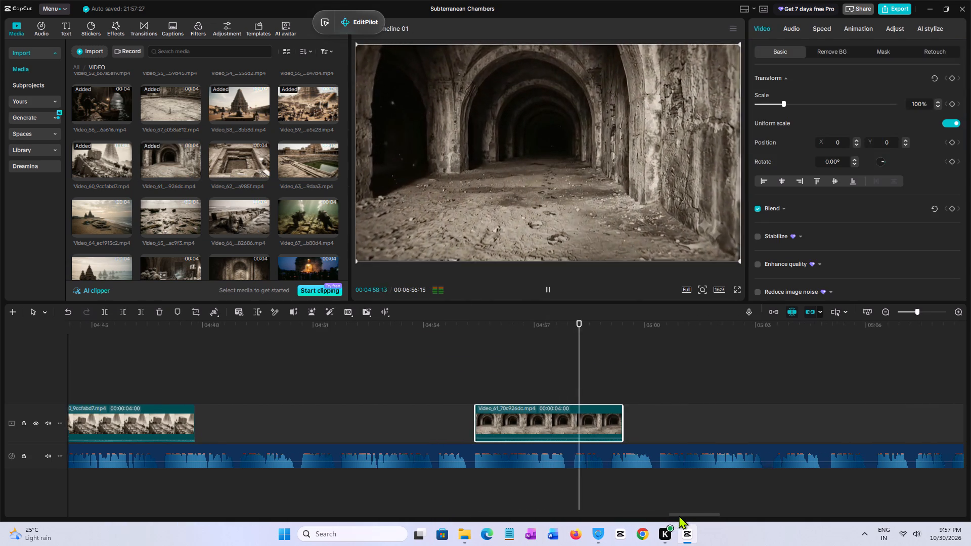
left_click_drag(679, 515, 681, 515)
key("space")
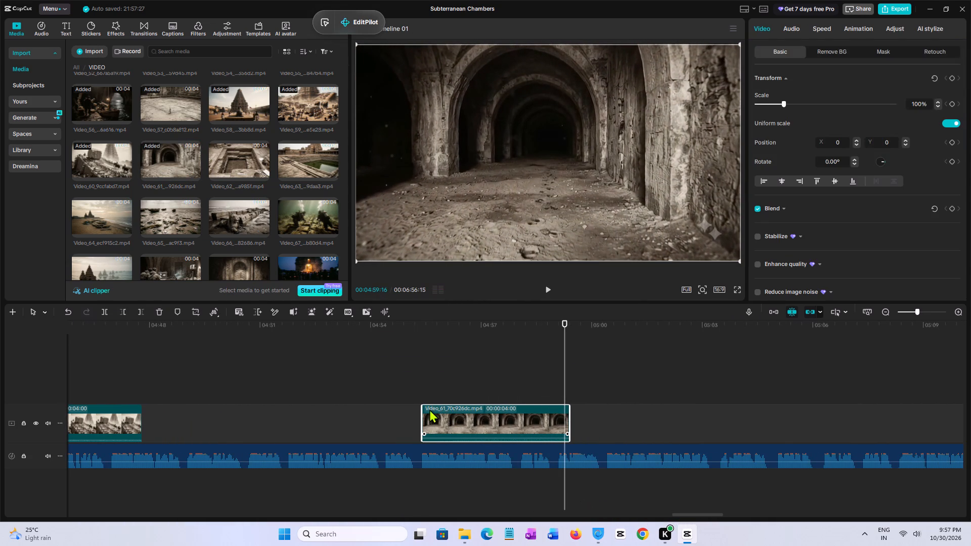
left_click(421, 373)
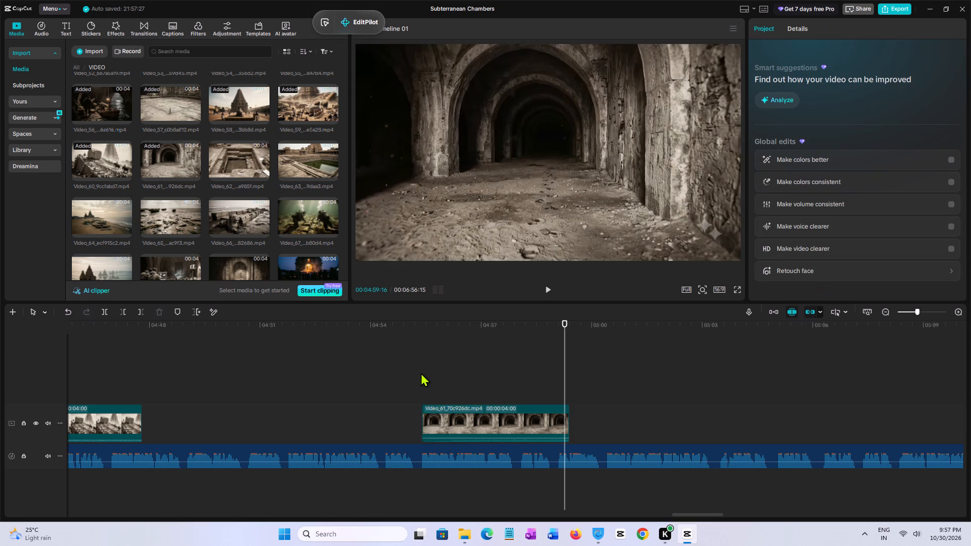
key("space")
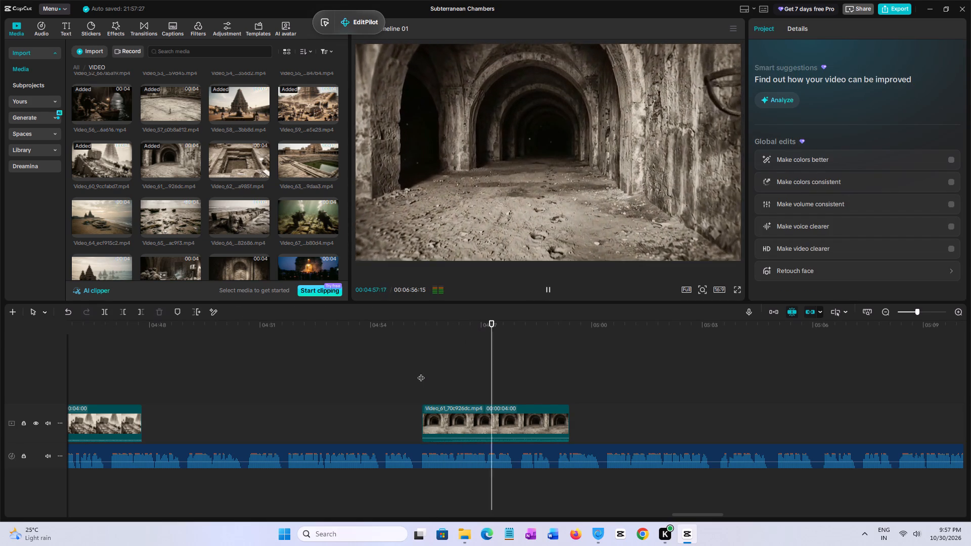
key("space")
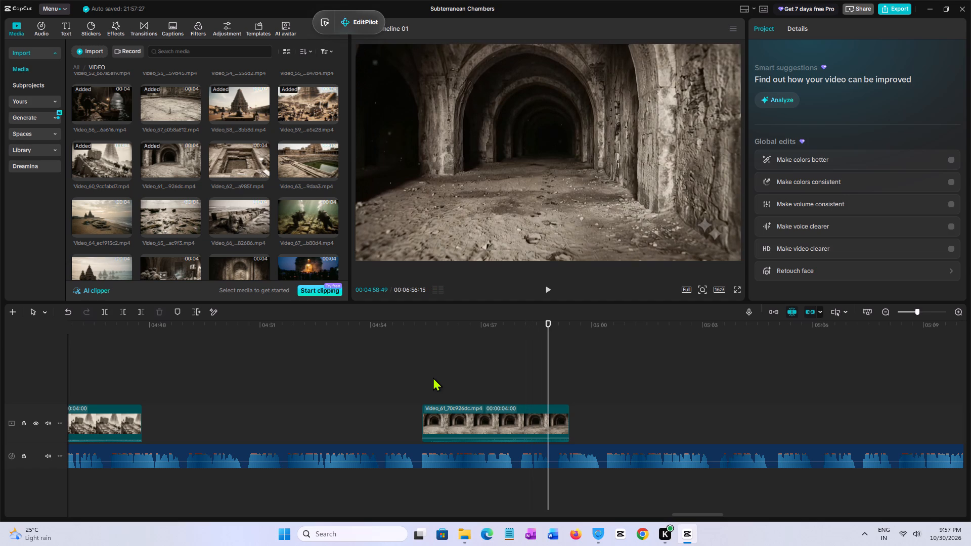
key("space")
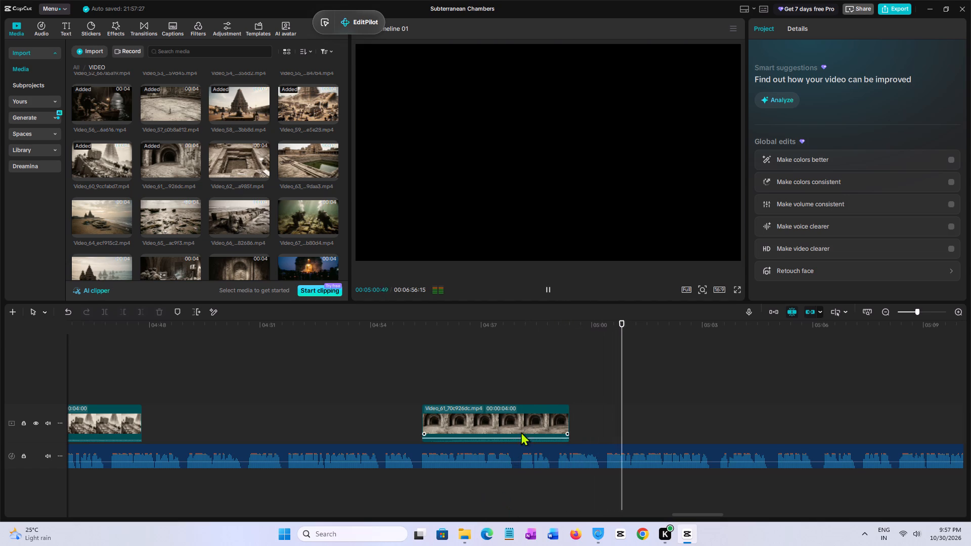
left_click(556, 387)
left_click(556, 387)
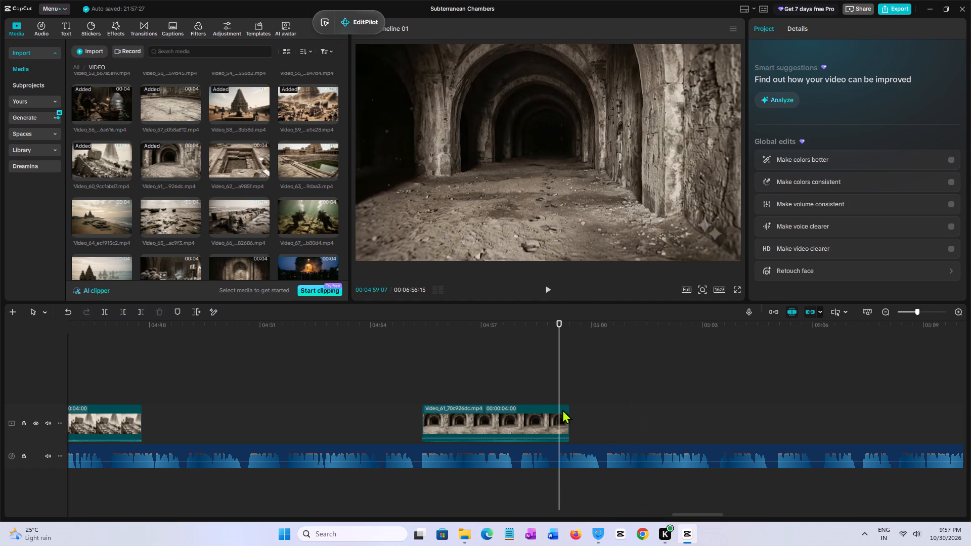
left_click(562, 409)
key("w")
Place Video_62 on the video track directly after Video_61 at 00:04:59:07.
left_click(240, 156)
left_click_drag(238, 156, 570, 397)
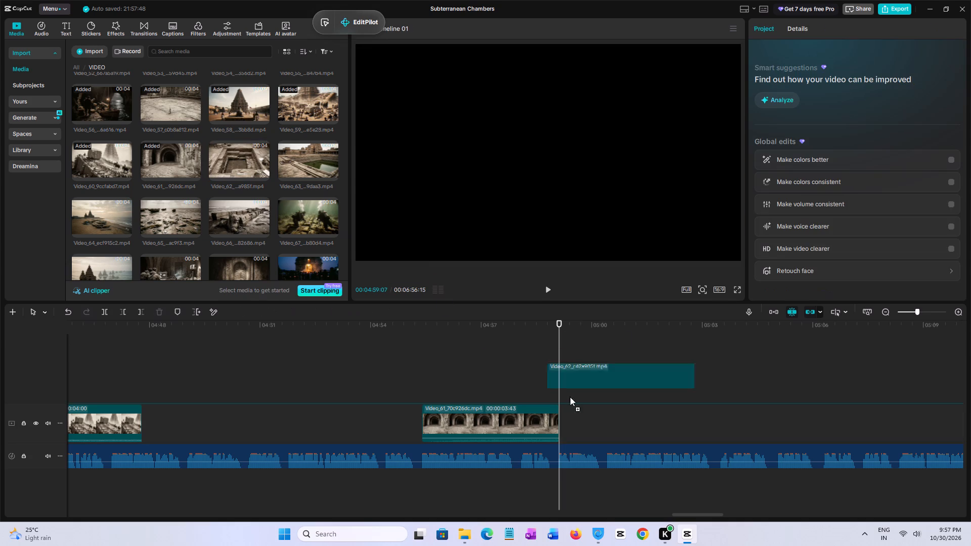
left_click_drag(570, 397, 559, 417)
Play Video_62 against the narration and trim its end at the start of the next phrase at 00:05:00:24.
key("space")
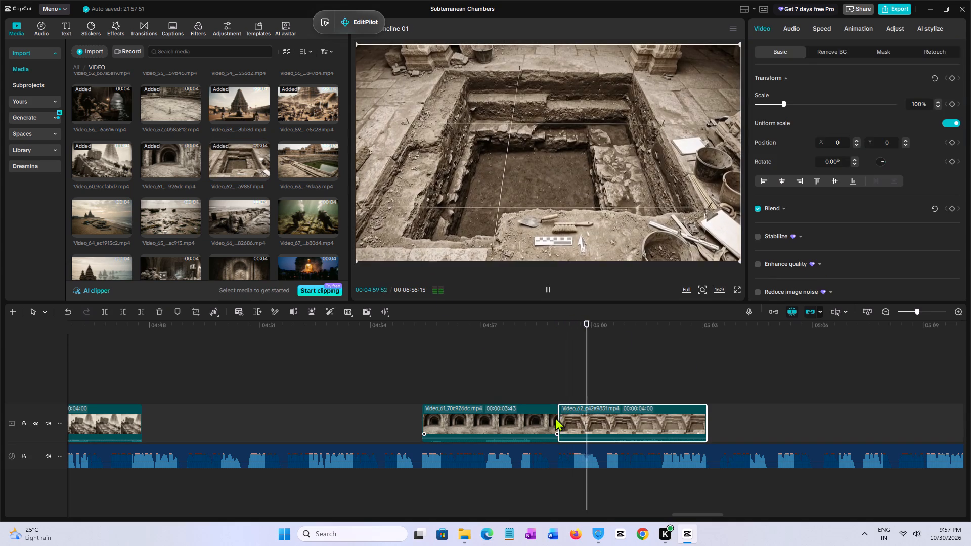
key("space")
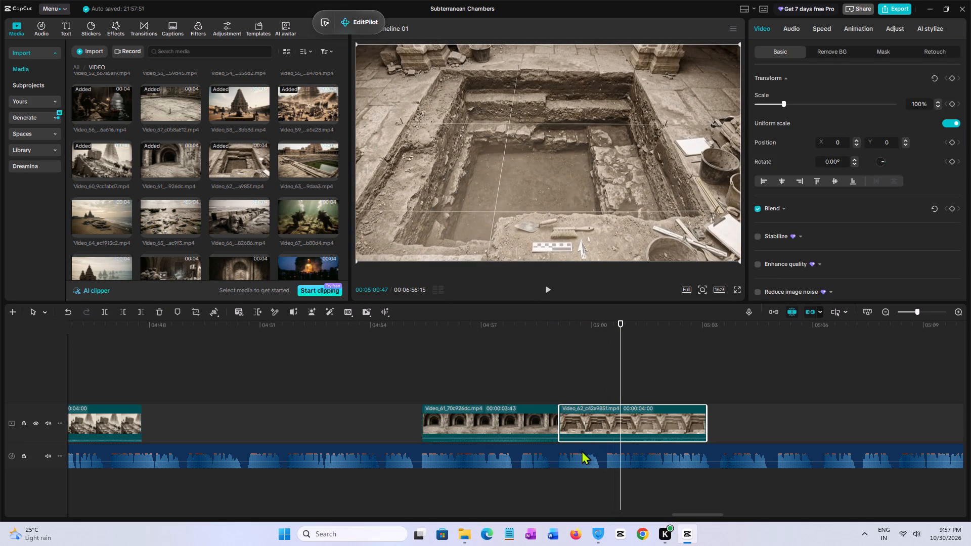
key("space")
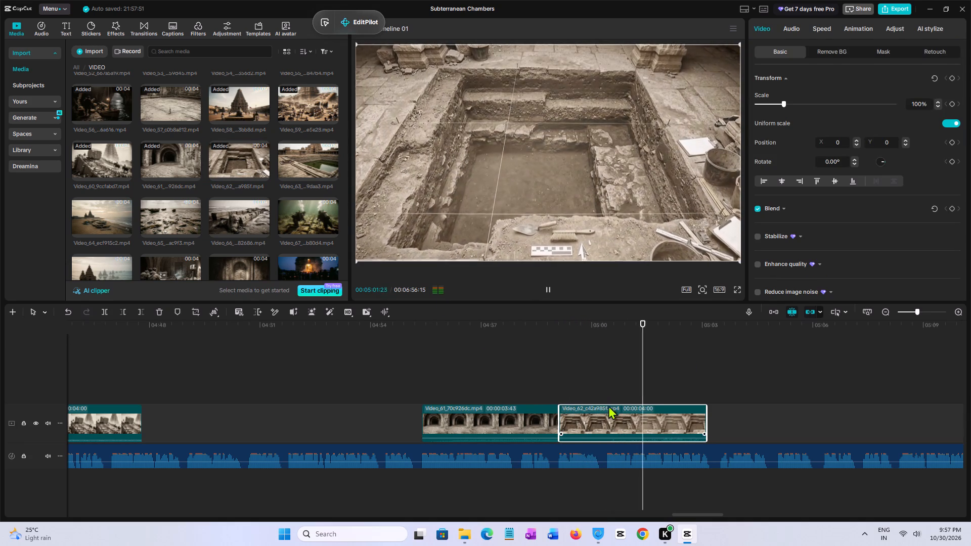
left_click(608, 388)
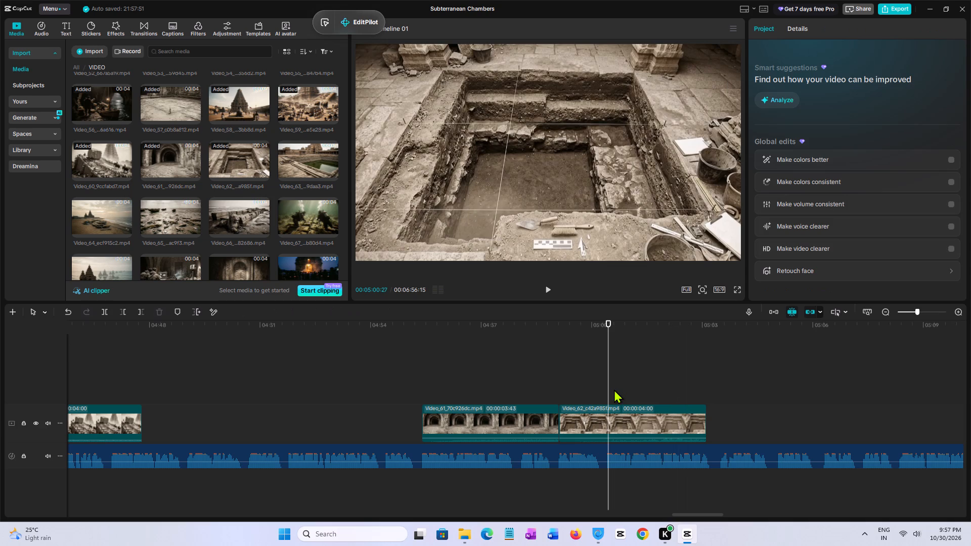
key("Left")
key("Left")
key("Left")
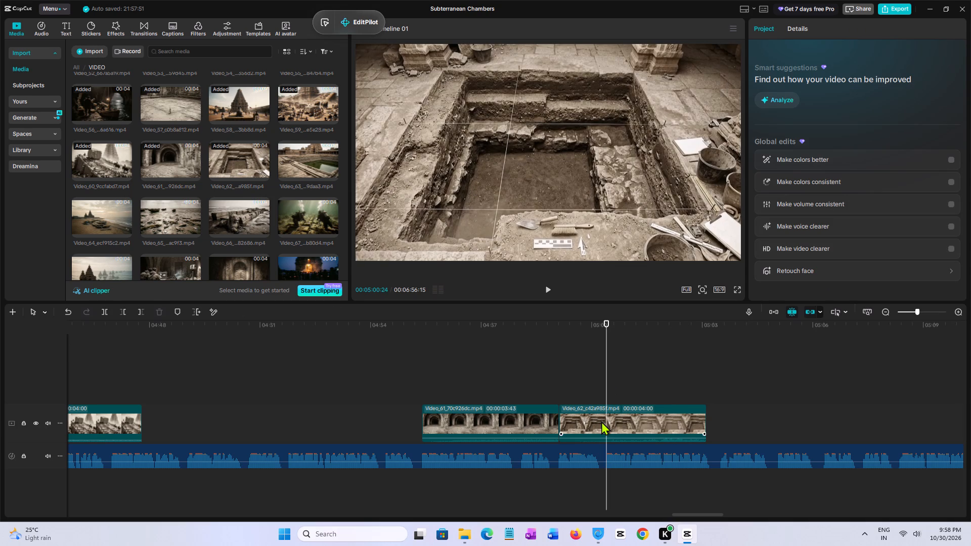
left_click(606, 421)
key("w")
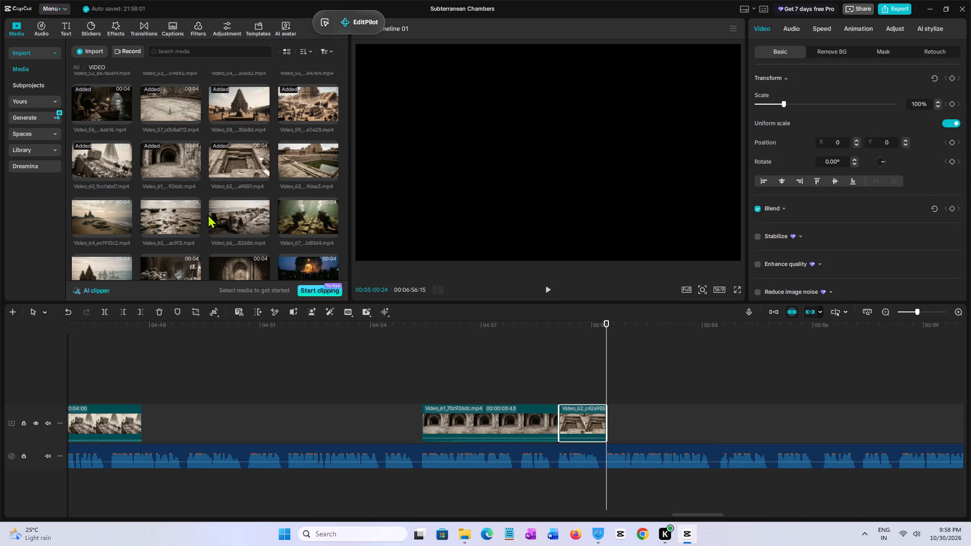
Place Video_63 on the video track directly after Video_62 at 00:05:00:24.
left_click(283, 164)
left_click_drag(304, 163, 606, 419)
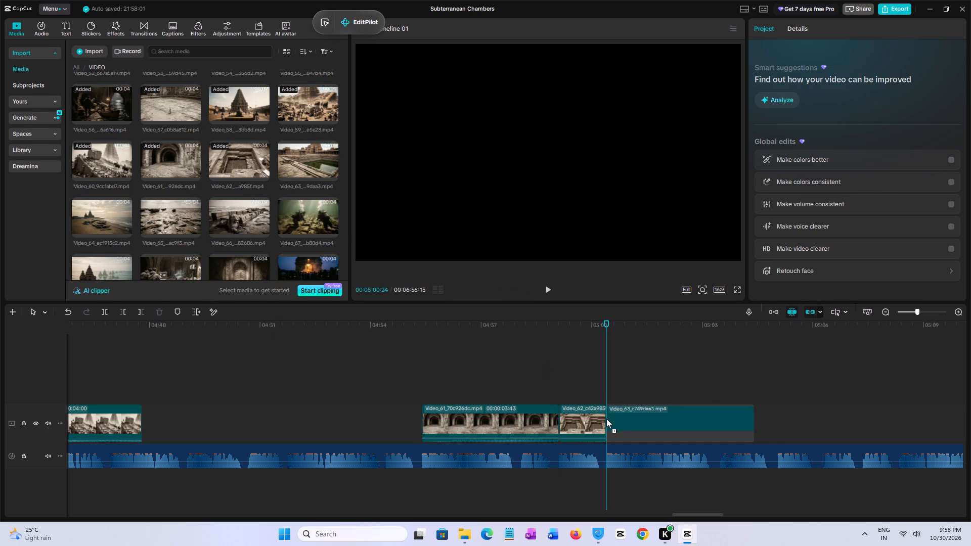
left_click_drag(606, 419, 608, 419)
Play Video_63 against the narration and place Video_64 on the video track at the start of the next matching phrase, 00:05:05:04.
key("space")
left_click_drag(673, 514, 685, 514)
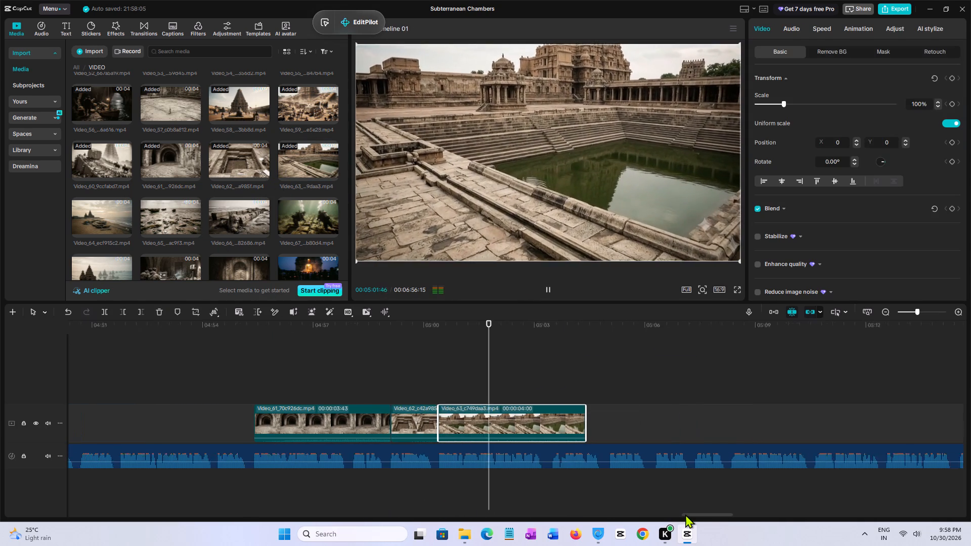
left_click_drag(685, 514, 688, 514)
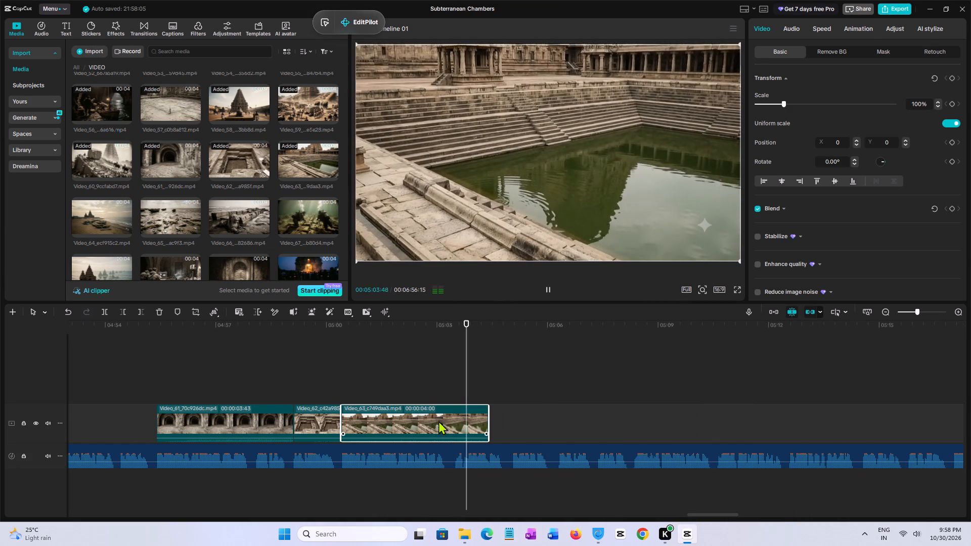
key("space")
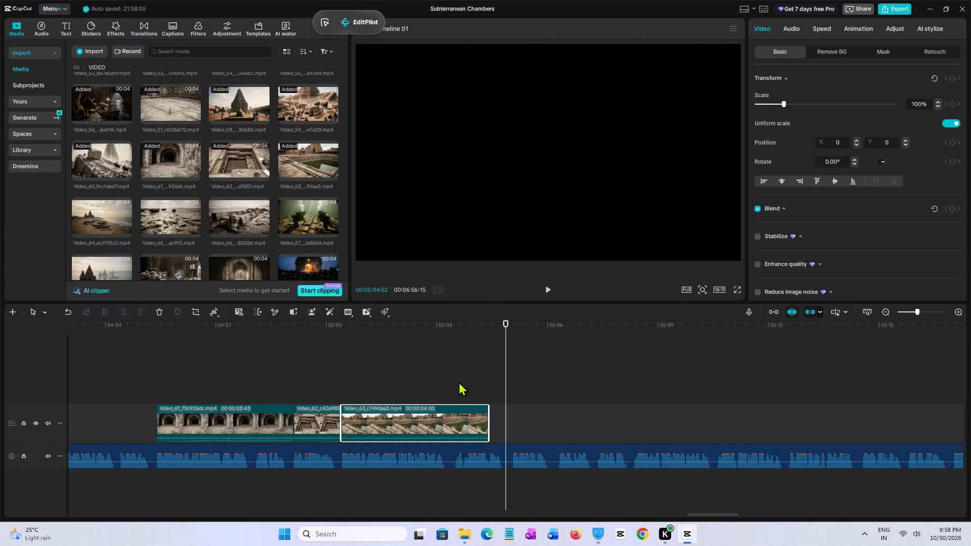
key("space")
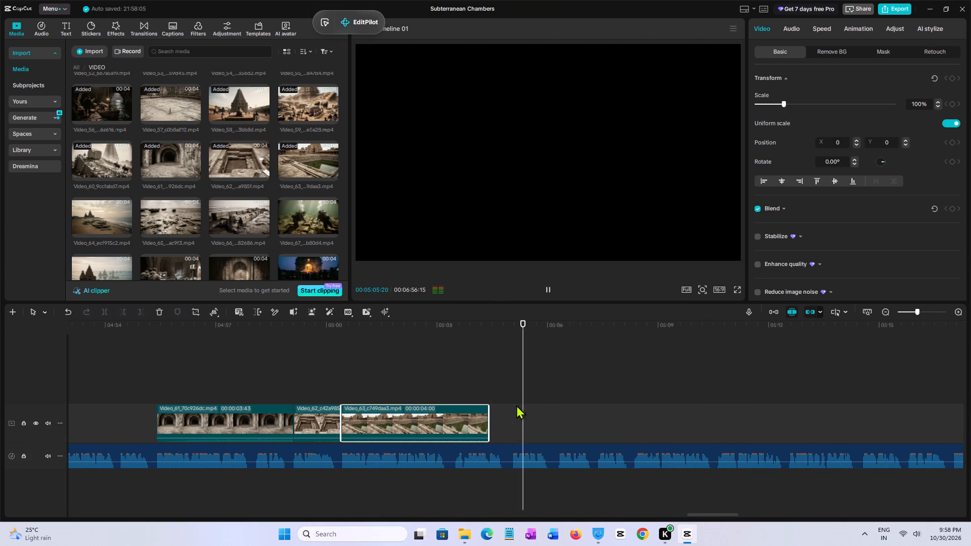
left_click(514, 405)
left_click(513, 405)
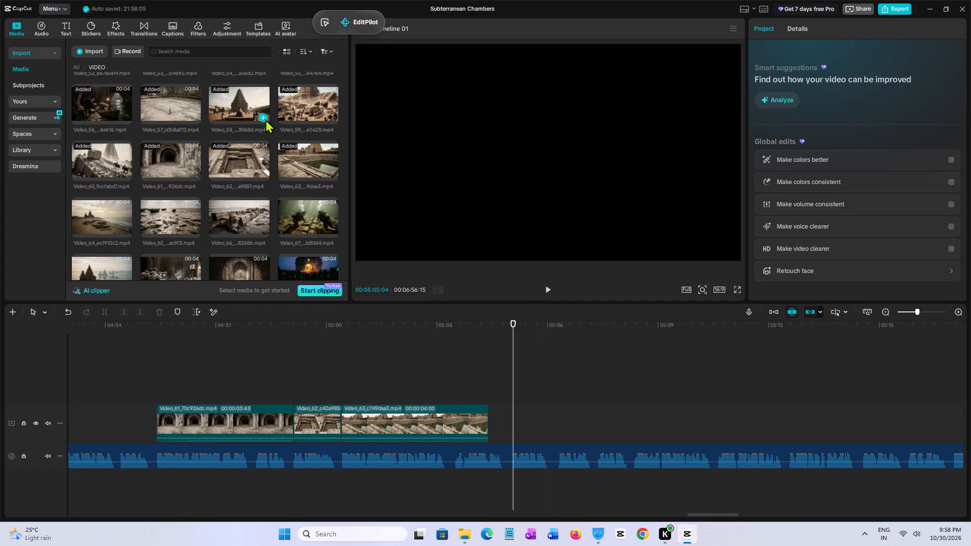
left_click(104, 213)
left_click_drag(99, 213, 515, 423)
Play Video_64 against the narration and trim its end at the start of the next phrase at 00:05:08:22.
key("space")
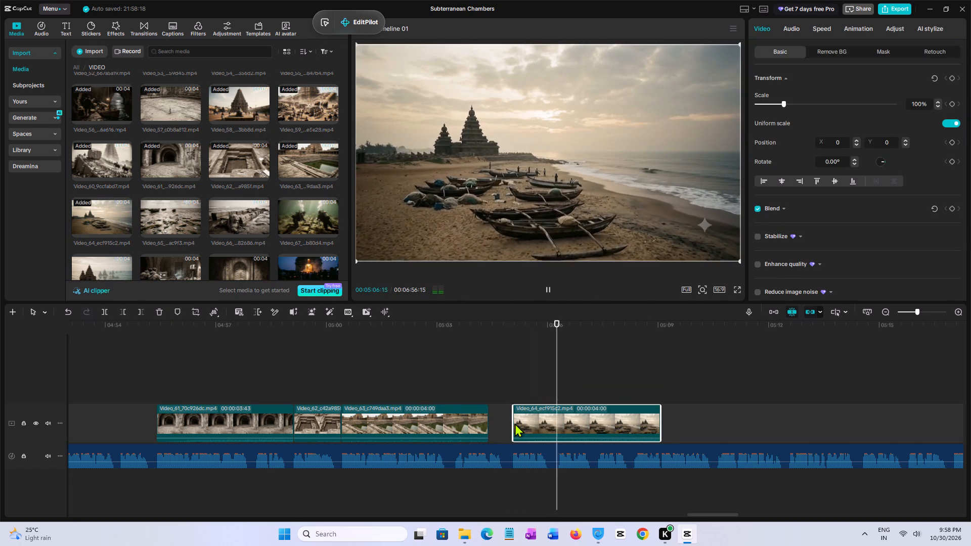
left_click(511, 383)
key("space")
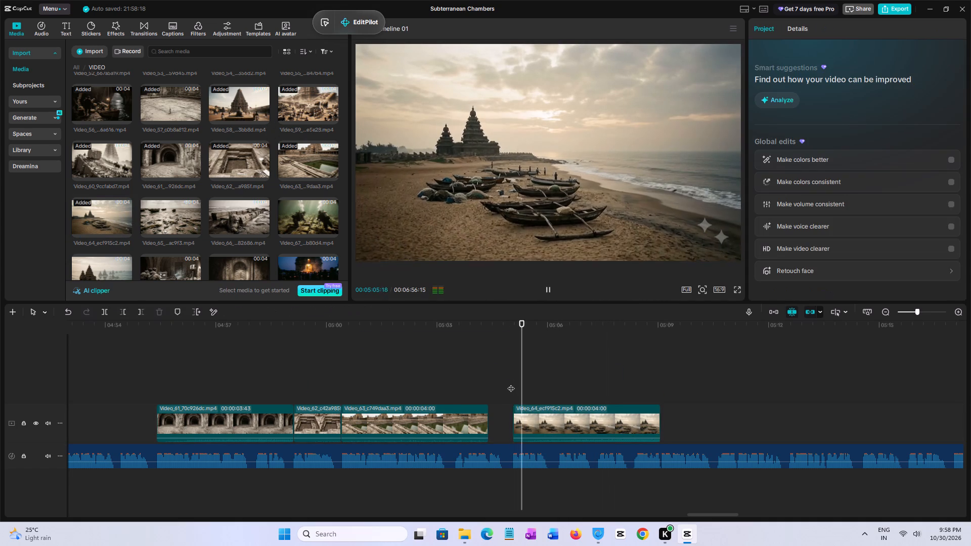
left_click(511, 383)
key("space")
left_click(511, 383)
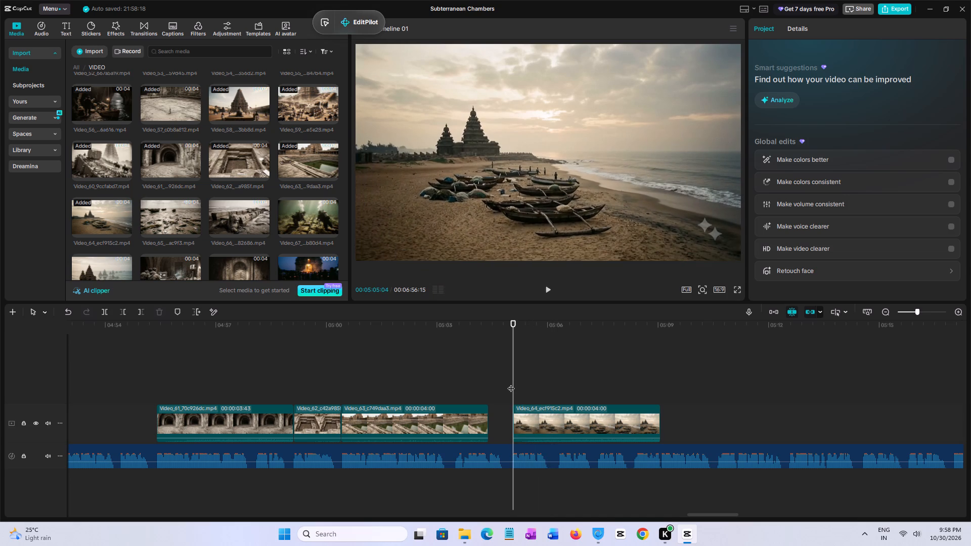
key("space")
key("space")
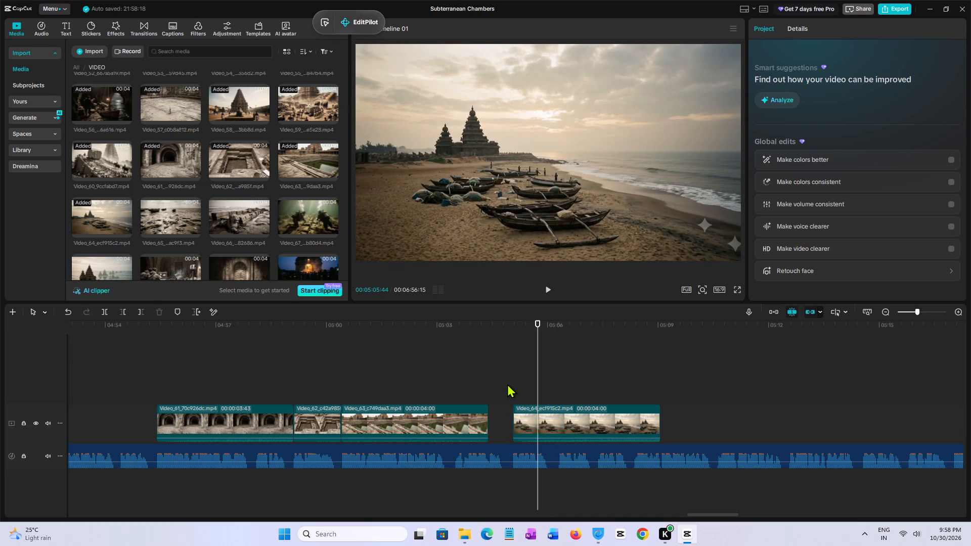
left_click(507, 384)
key("space")
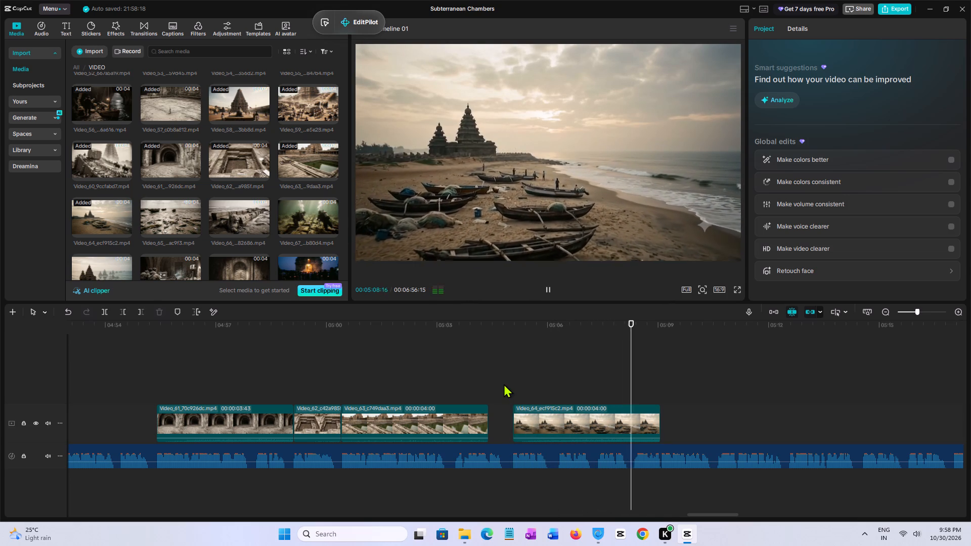
key("space")
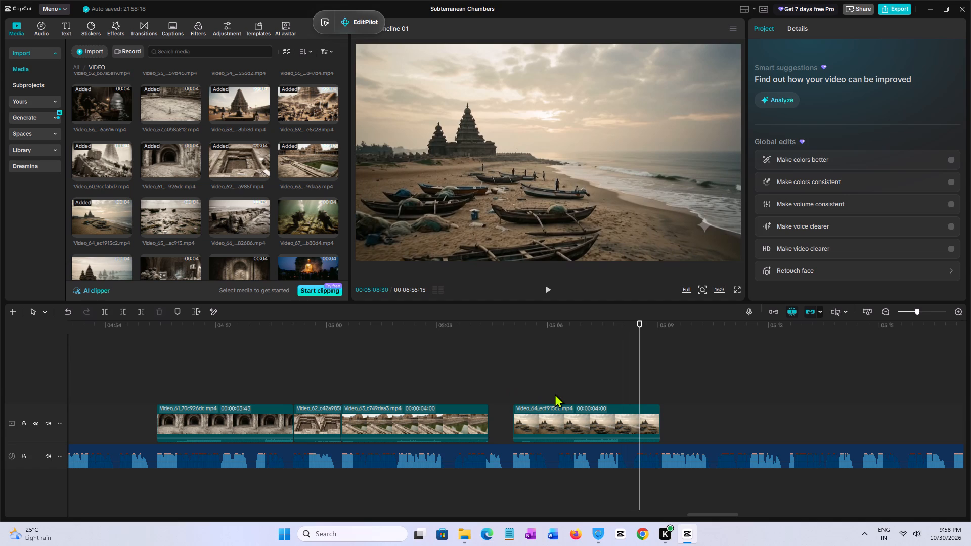
key("space")
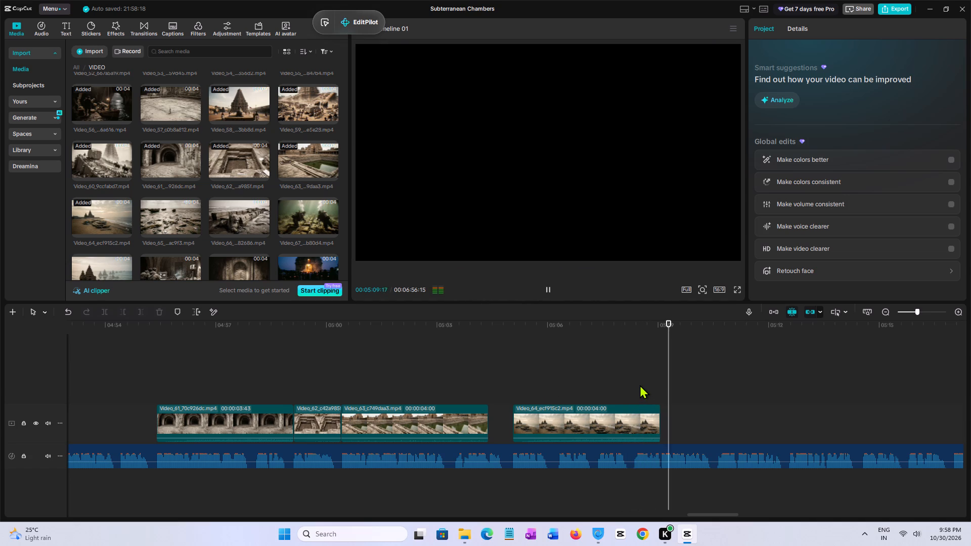
left_click(636, 385)
left_click(635, 387)
left_click(644, 420)
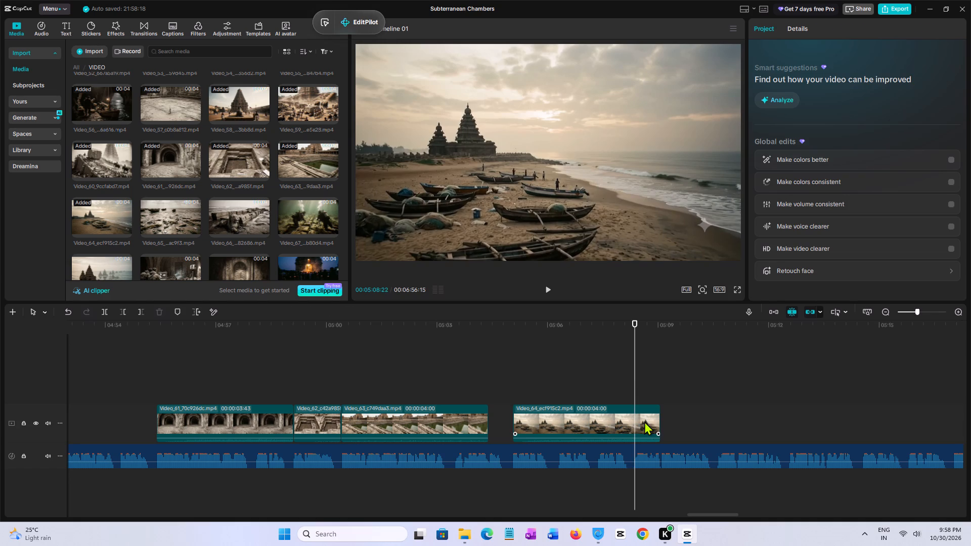
key("w")
Place Video_65 on the video track directly after Video_64 at 00:05:08:22.
left_click(169, 221)
left_click_drag(169, 221, 613, 417)
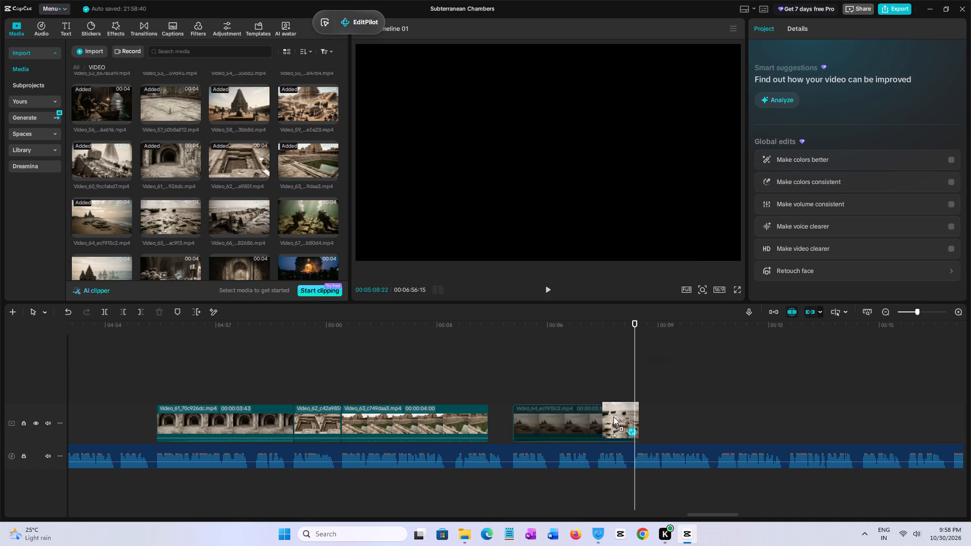
left_click_drag(613, 417, 634, 433)
Play Video_65 against the narration and place Video_66 on the video track shortly after it, where the next phrase starts.
key("space")
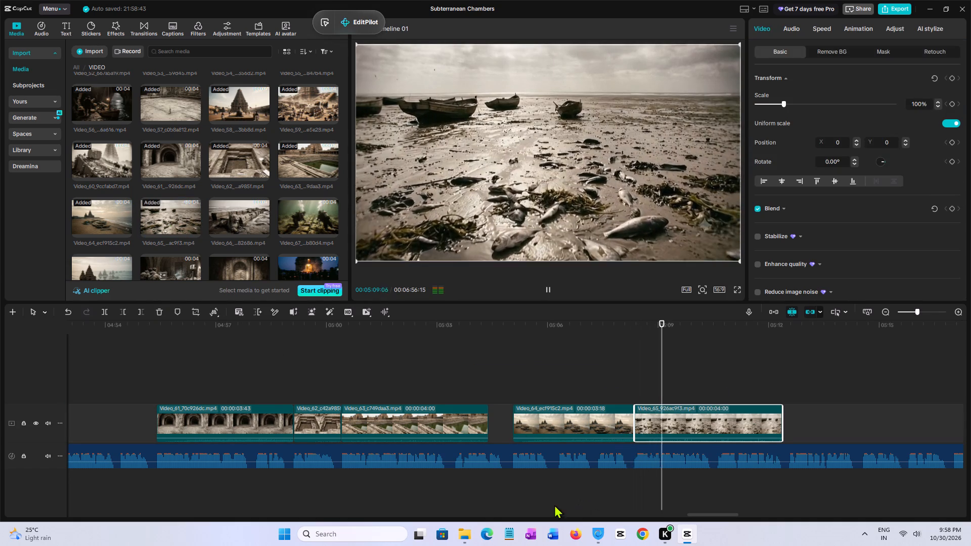
left_click_drag(715, 514, 732, 510)
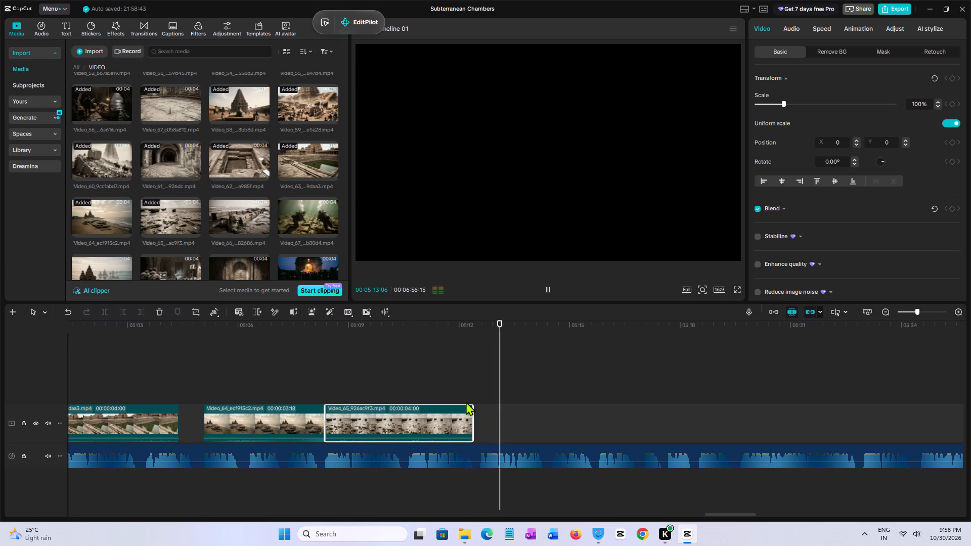
key("space")
left_click(237, 213)
left_click_drag(237, 213, 550, 394)
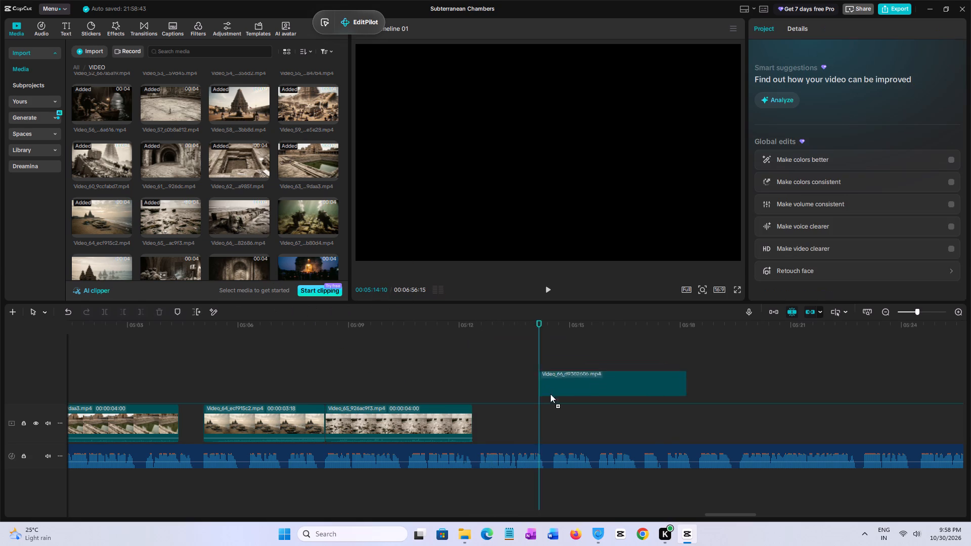
left_click_drag(550, 394, 478, 420)
Play the narration across and past Video_66 and split the narration audio at 00:05:16:57, before the short phrase.
left_click(461, 379)
key("space")
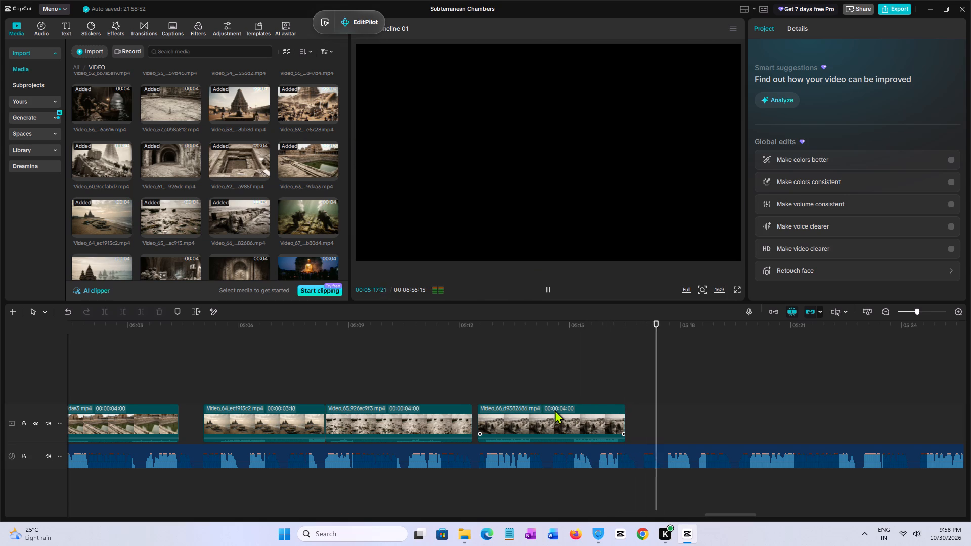
left_click(647, 401)
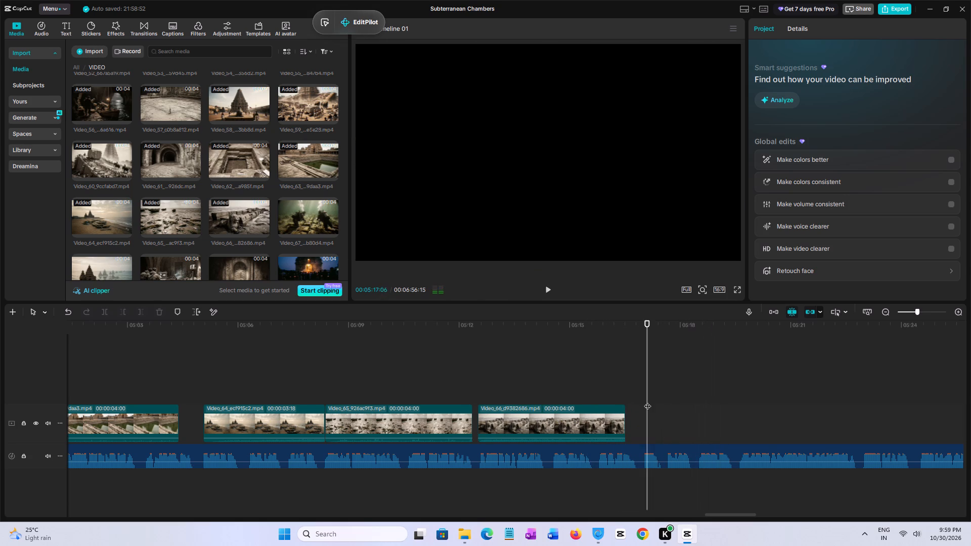
key("space")
left_click(660, 401)
left_click(665, 401)
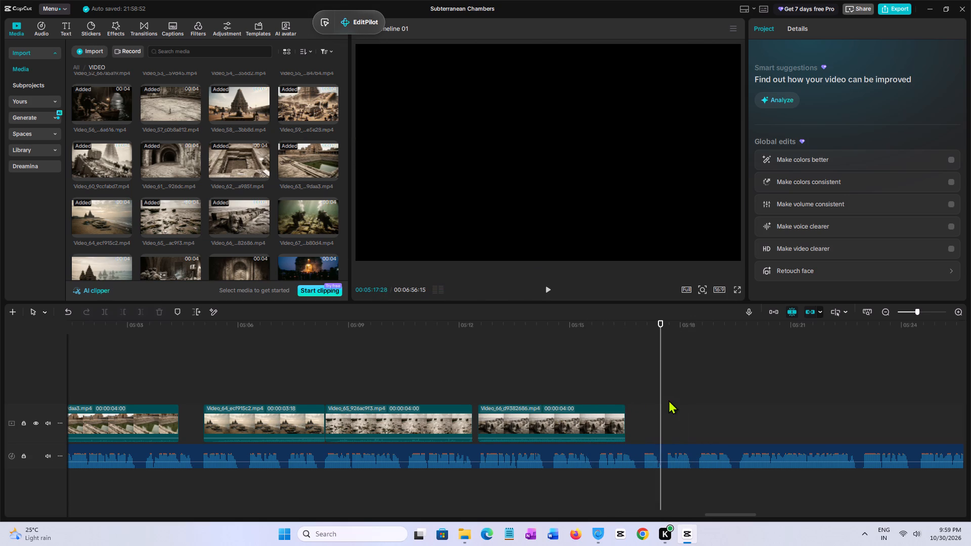
left_click(669, 400)
left_click(488, 365)
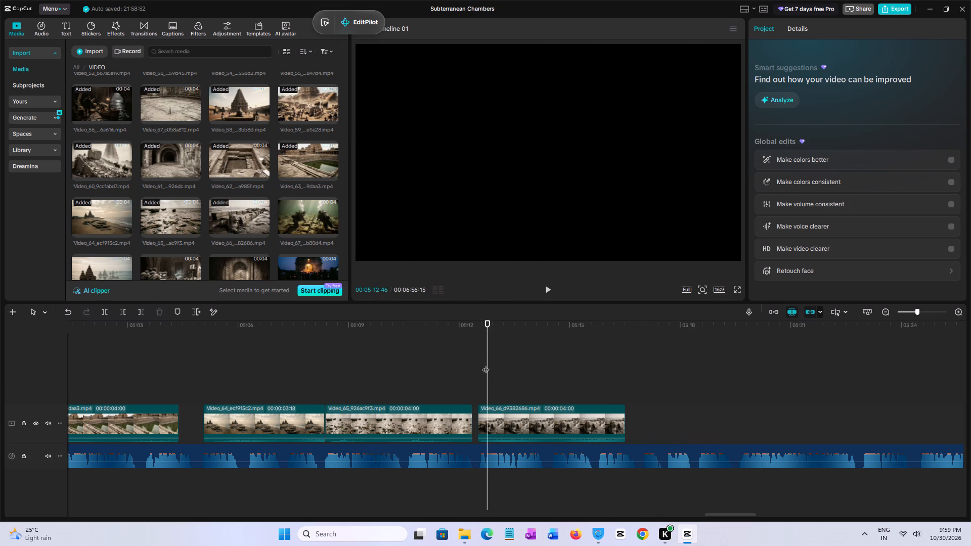
left_click(478, 362)
key("space")
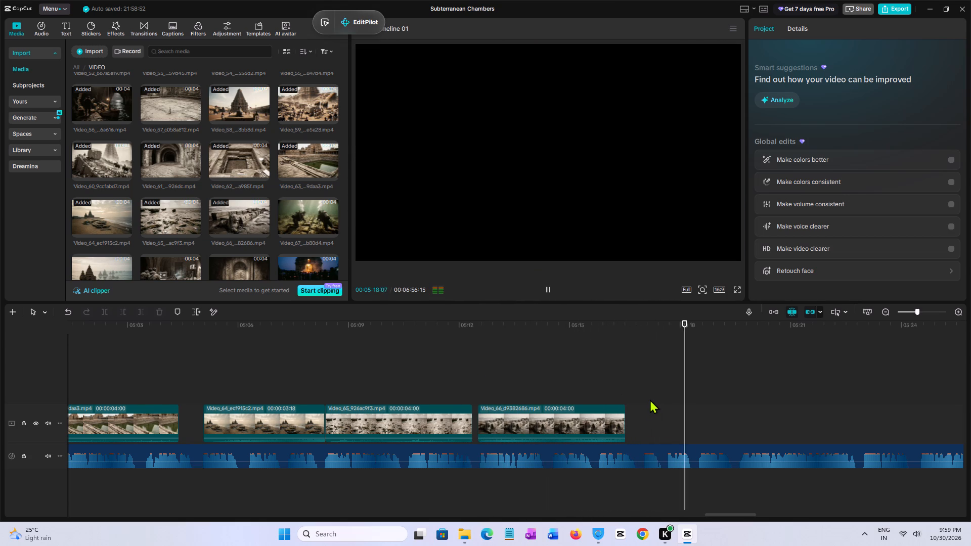
left_click(639, 399)
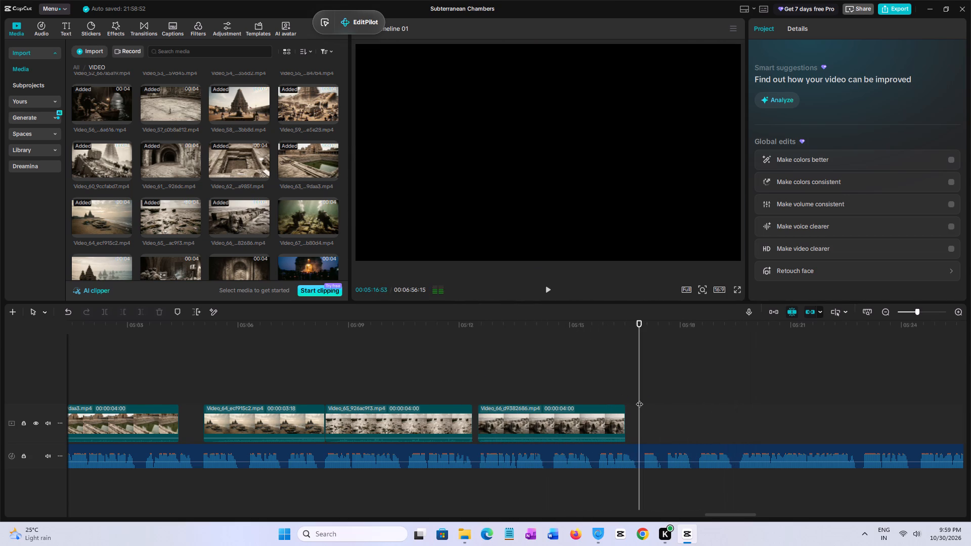
left_click(641, 399)
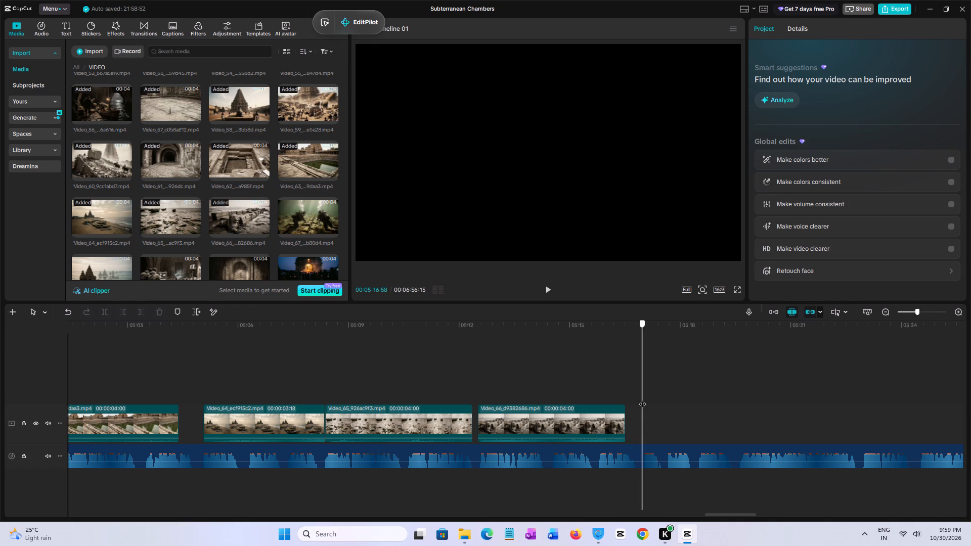
left_click(666, 449)
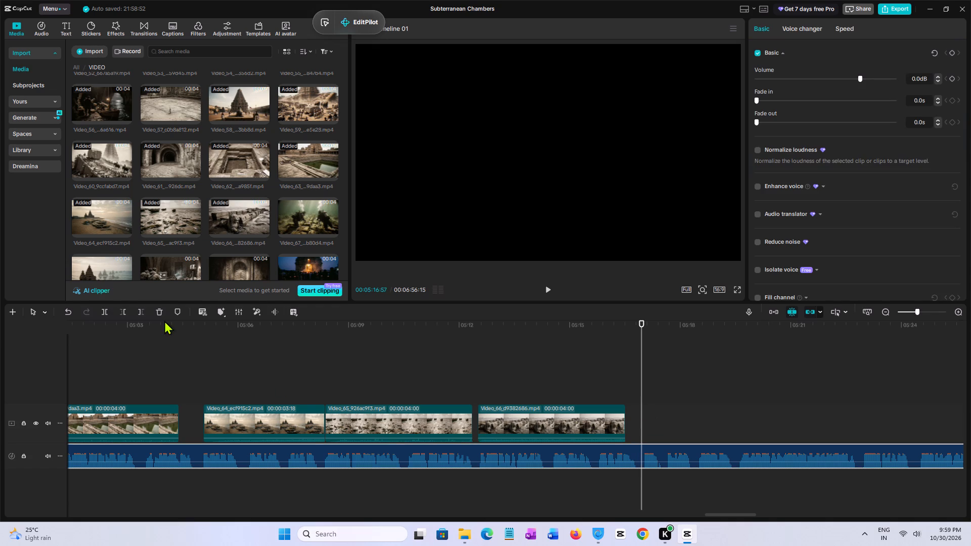
left_click(103, 311)
Cut the short phrase up to 00:05:17:30 from the start of the second narration piece and close the gap to the first piece.
left_click(662, 418)
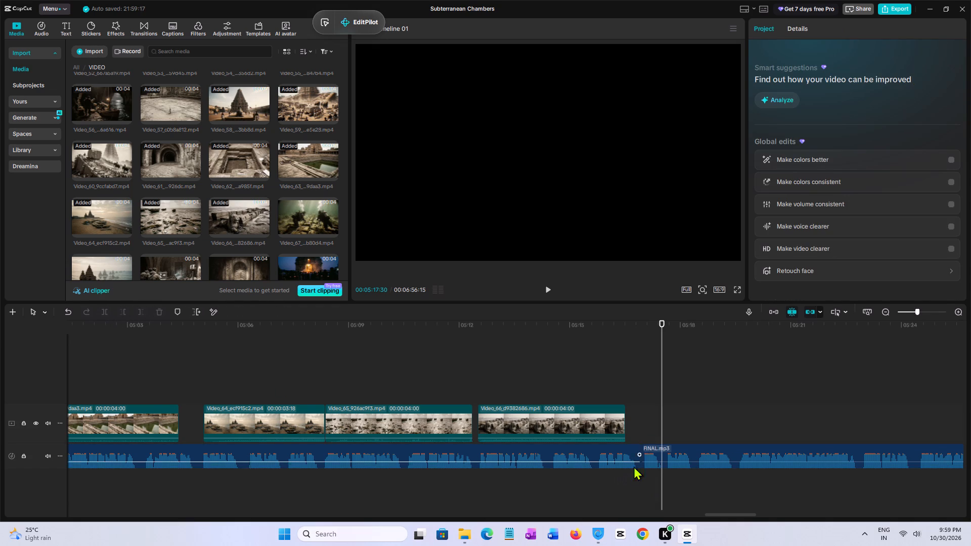
left_click(651, 462)
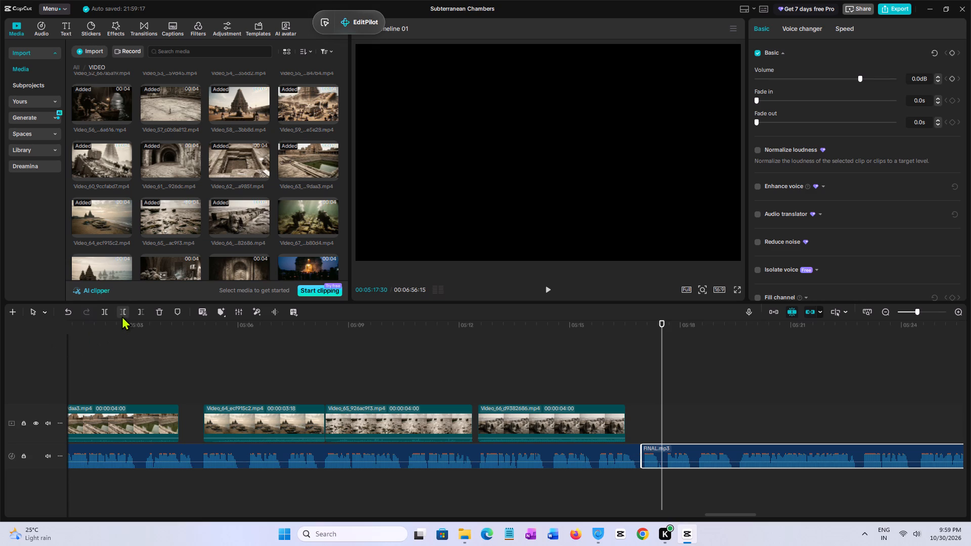
left_click(122, 313)
left_click_drag(700, 449, 682, 450)
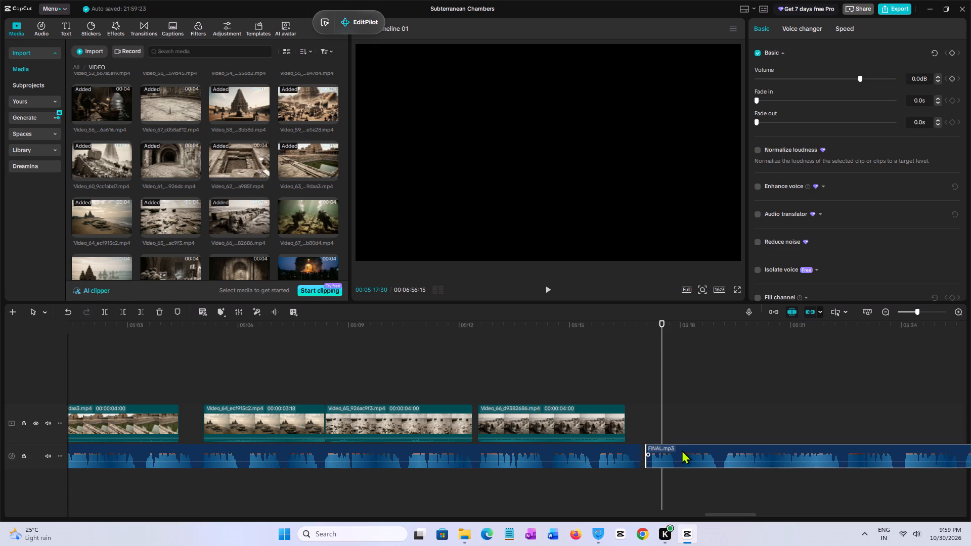
left_click_drag(682, 450, 680, 450)
Play the narration join and move the second narration piece later, to start at about 00:05:17:25, leaving a pause.
left_click(604, 368)
key("space")
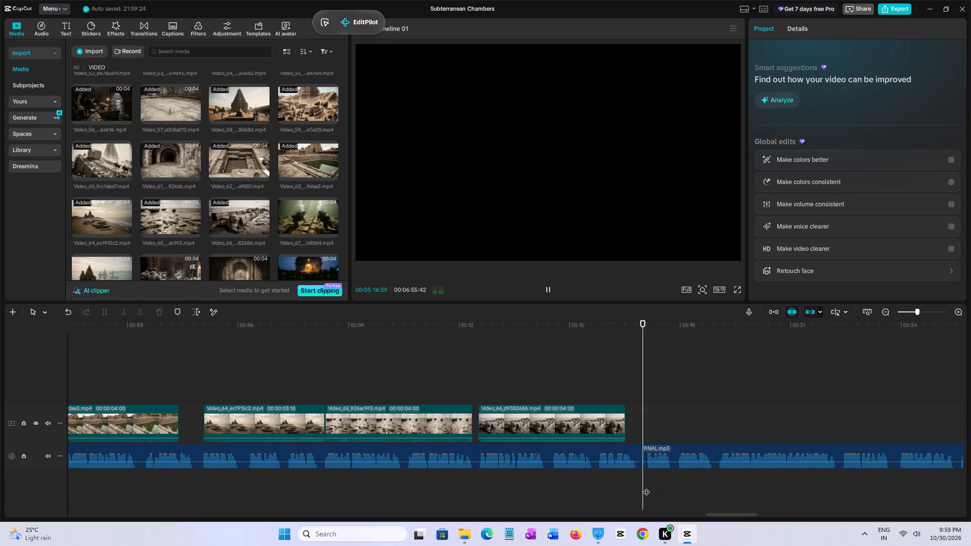
key("space")
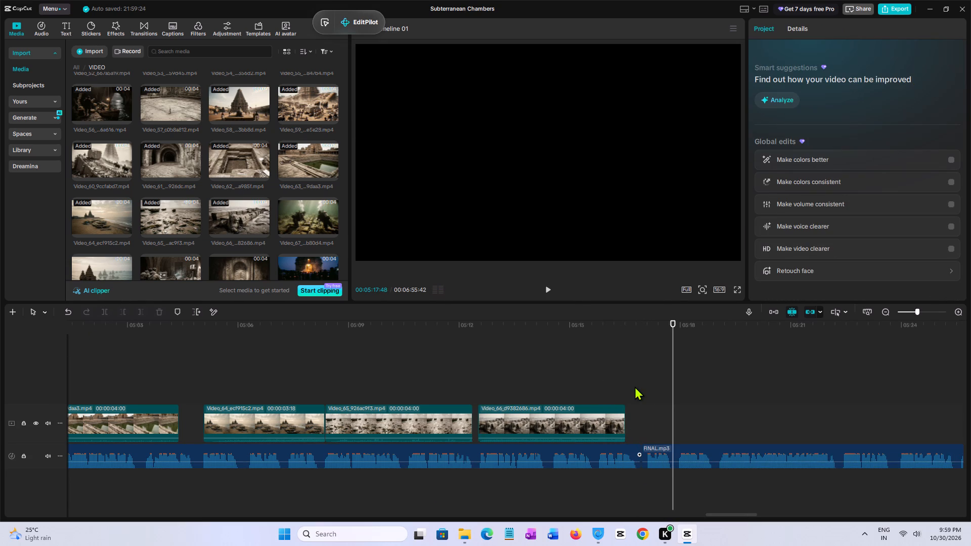
left_click(653, 418)
left_click_drag(676, 449, 693, 448)
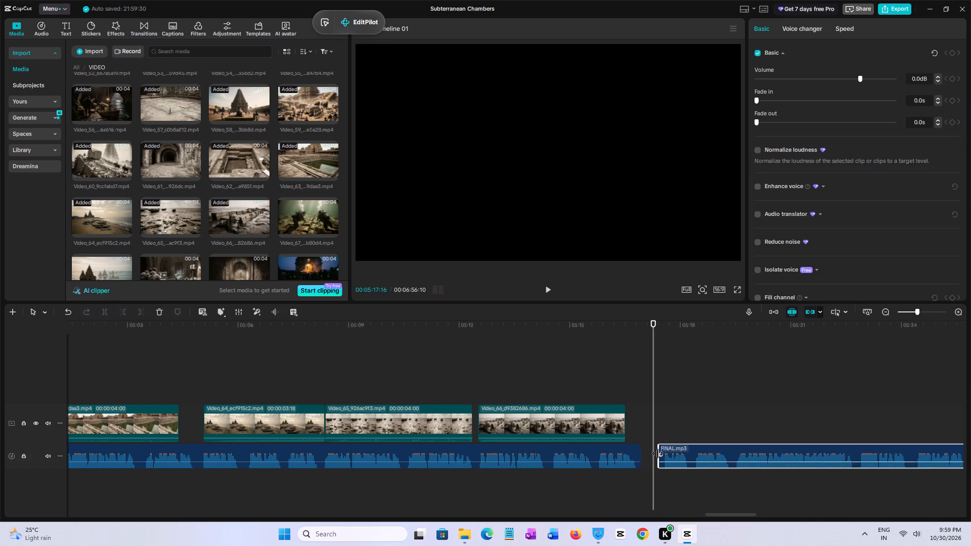
Trim the start of the second narration piece up to 00:05:17:32, just before its first phrase.
left_click(661, 438)
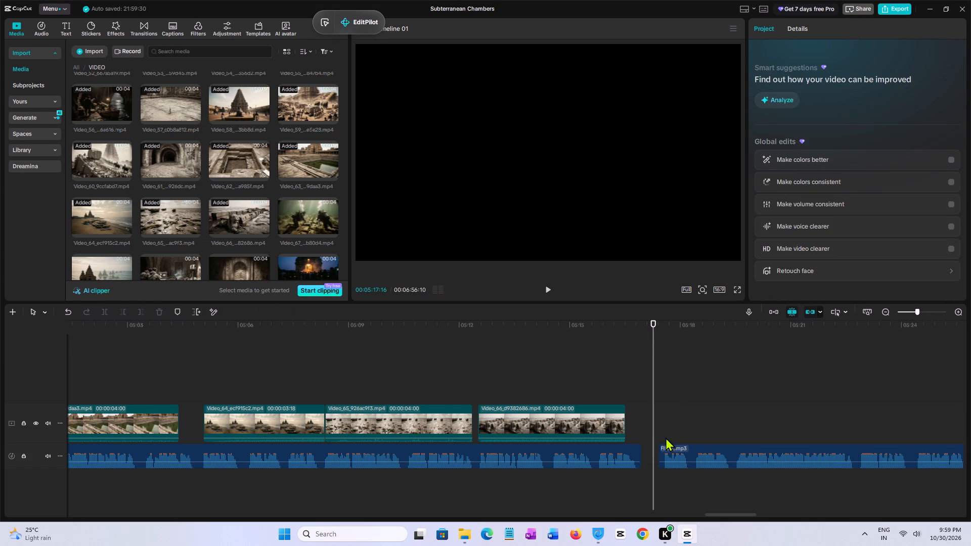
left_click(666, 437)
left_click(666, 437)
key("Left")
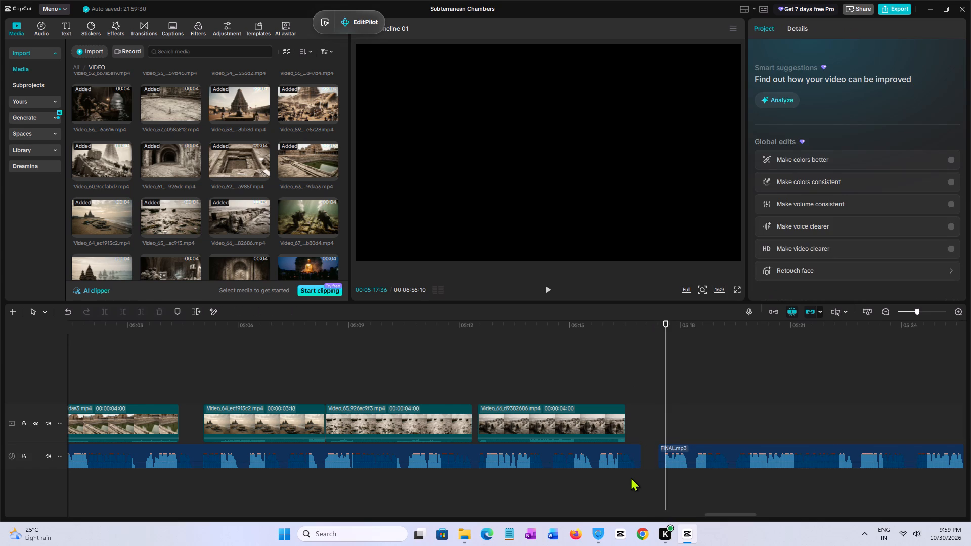
key("Left")
key("Left")
key("Left")
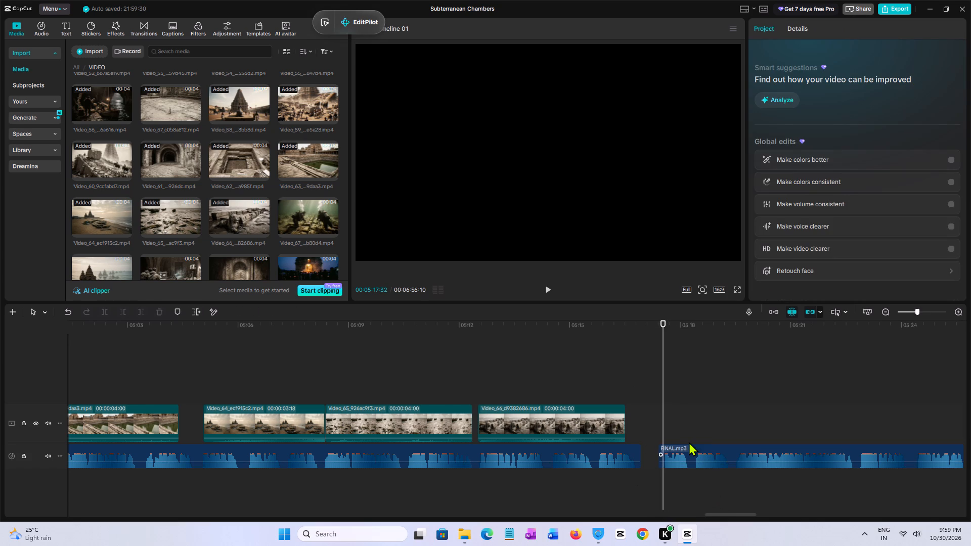
left_click(689, 450)
key("w")
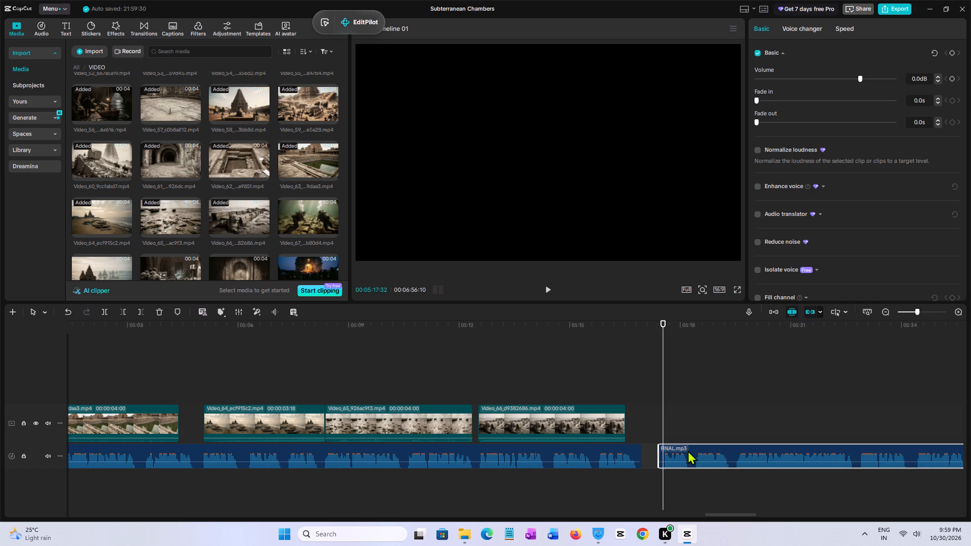
key("ctrl+z")
left_click(721, 454)
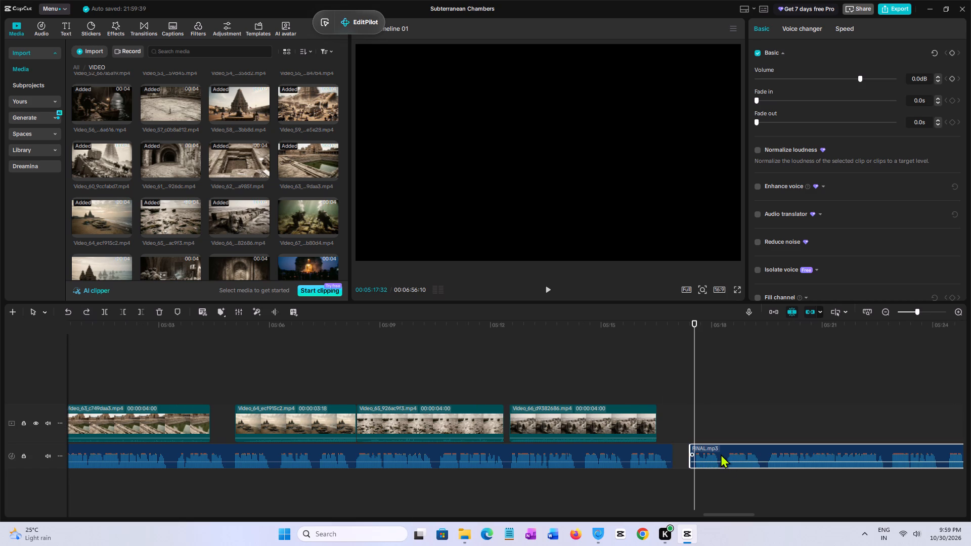
key("q")
left_click(694, 412)
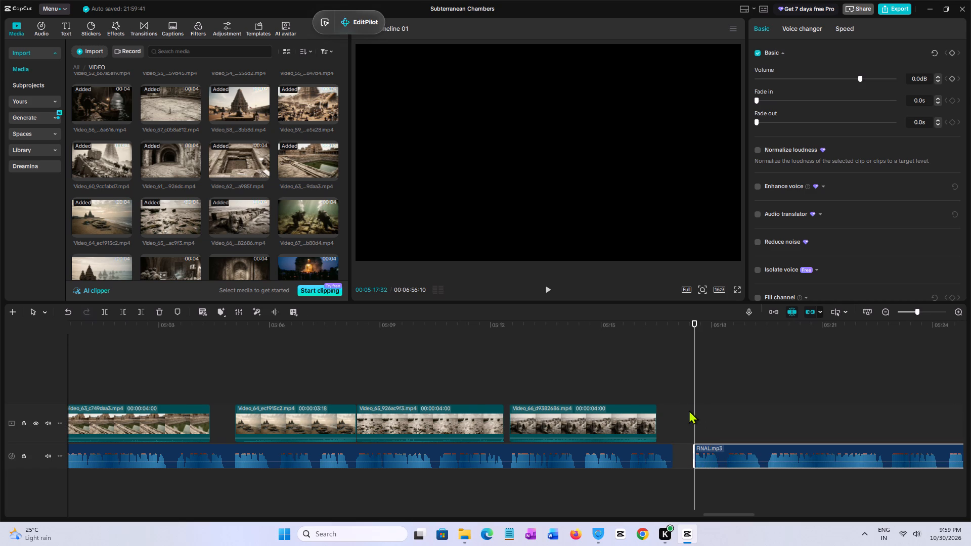
Play the trimmed narration, move the second piece earlier to close the gap to the first piece, and play across the join.
left_click(680, 403)
key("space")
key("space")
left_click_drag(740, 451, 735, 451)
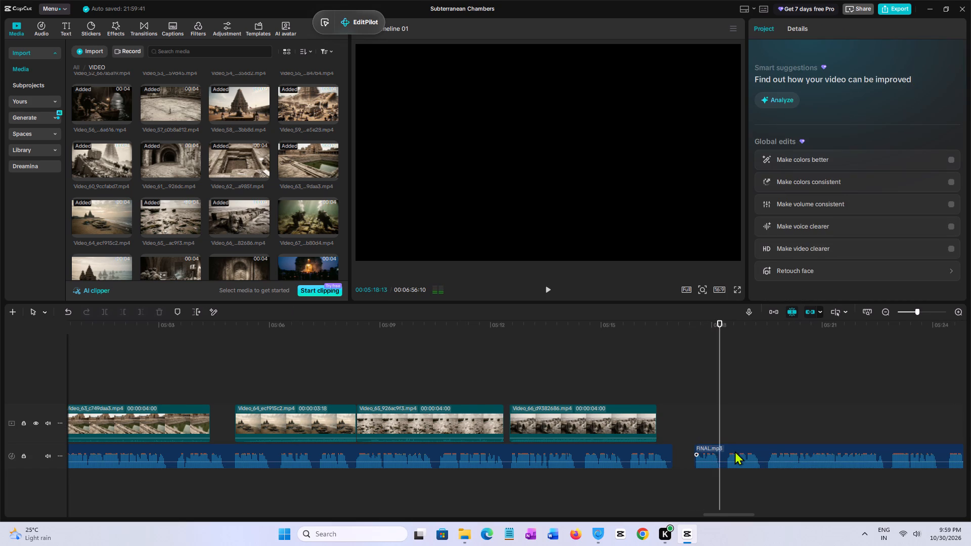
left_click_drag(735, 451, 719, 451)
left_click(645, 368)
key("space")
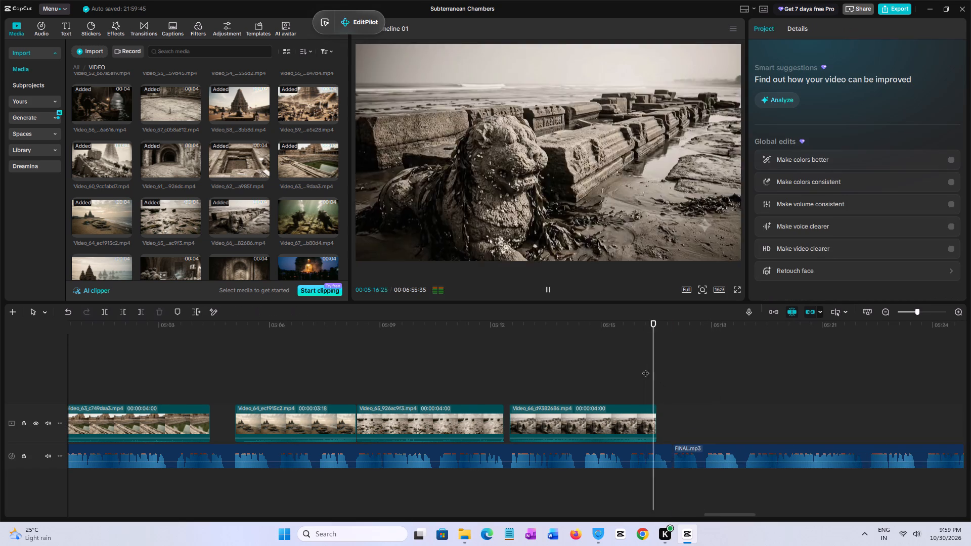
Place Video_67 on the video track at 00:05:16:57, where the second narration piece starts.
left_click(677, 387)
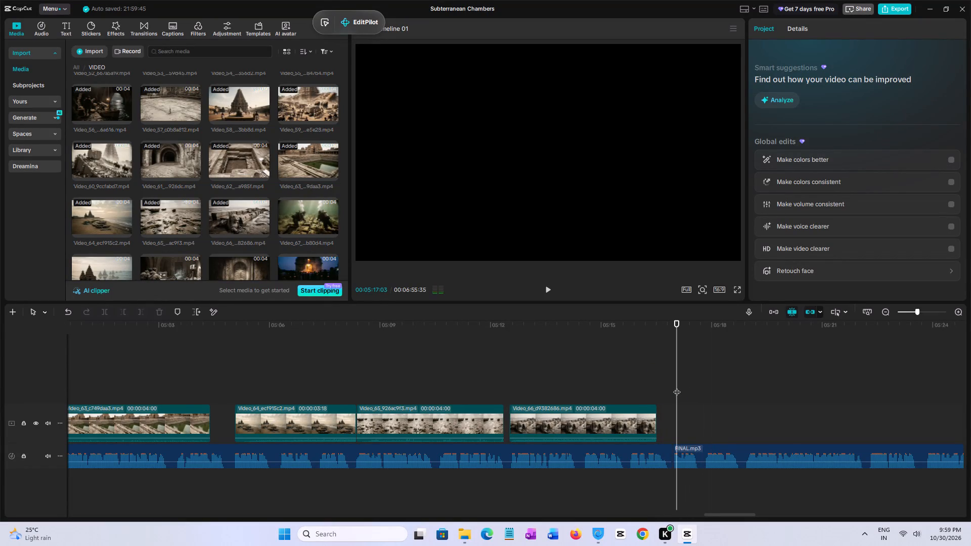
left_click(673, 386)
left_click(673, 386)
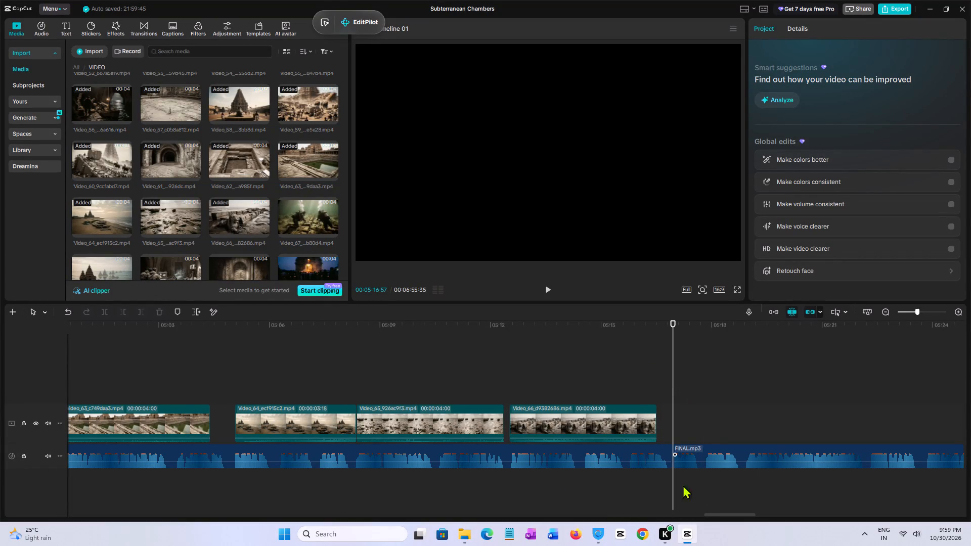
left_click(300, 216)
left_click_drag(301, 216, 676, 426)
Play the narration past Video_67 and place Video_68 on the video track at 00:05:22:17, where the next phrase starts.
left_click_drag(715, 516, 733, 515)
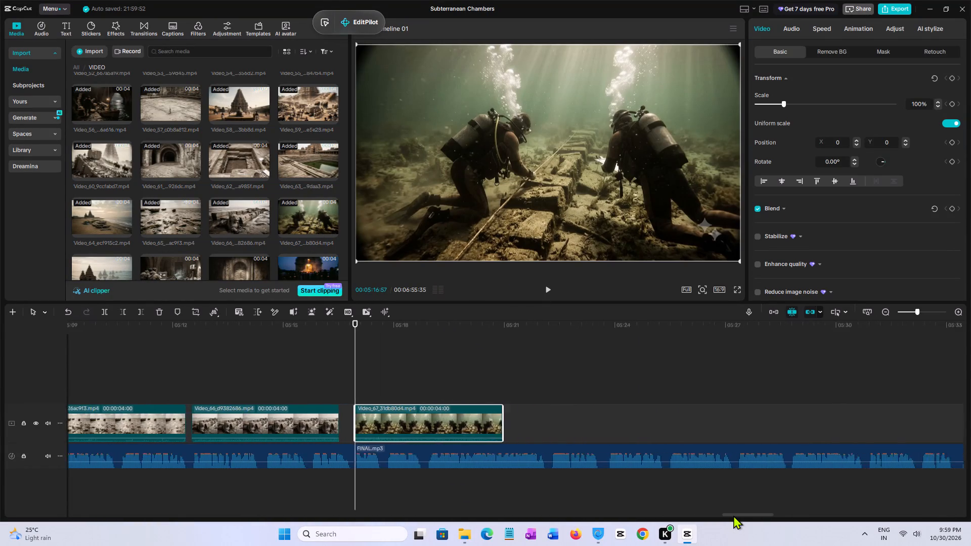
left_click_drag(733, 515, 744, 515)
key("space")
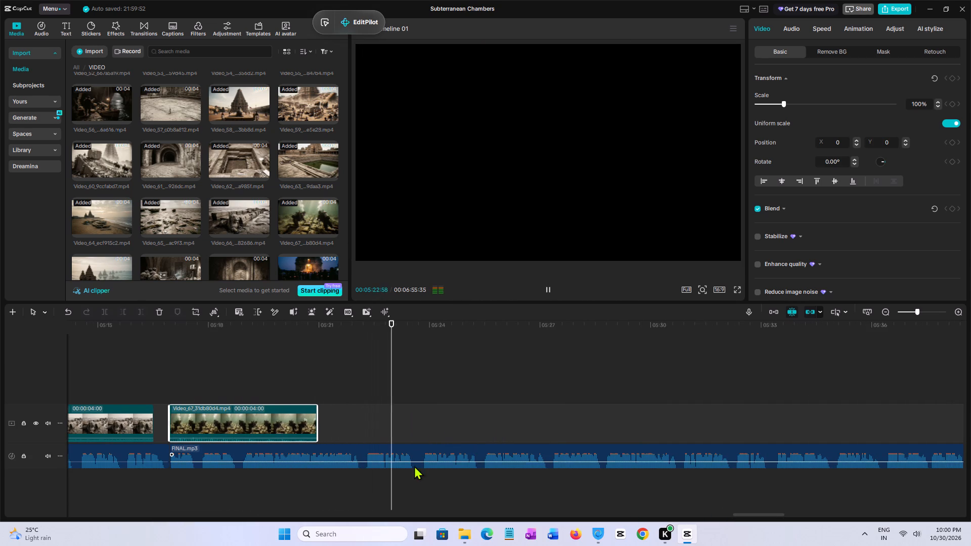
key("space")
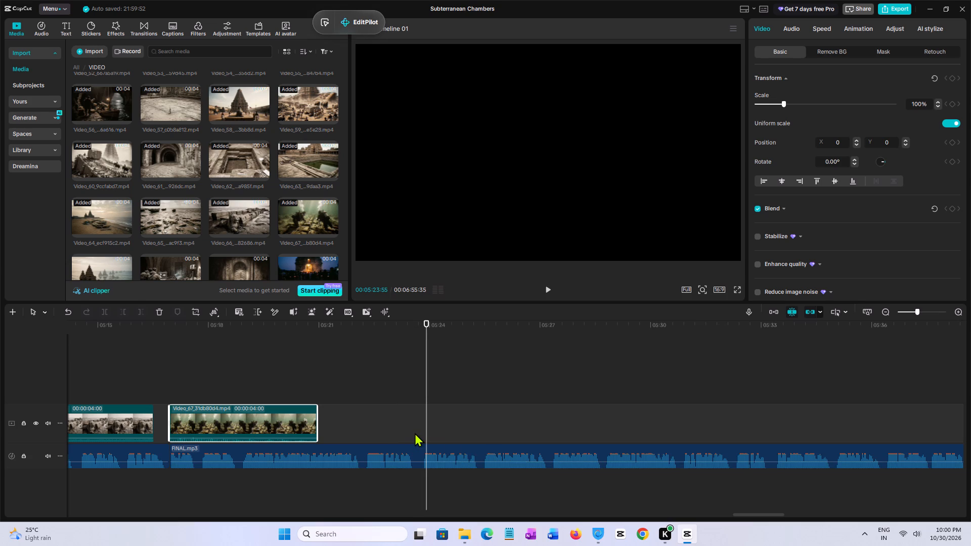
left_click(366, 405)
scroll(189, 128, "down", 2)
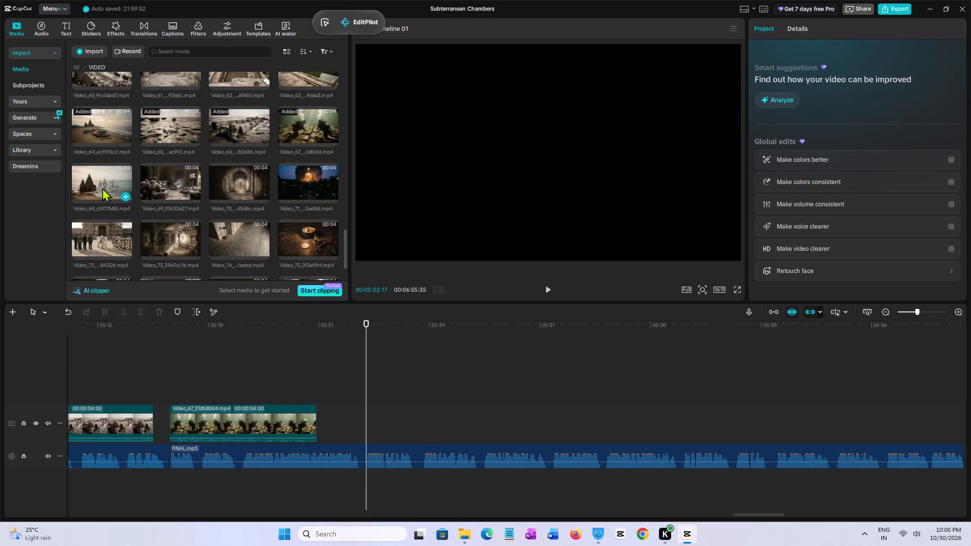
left_click(102, 188)
left_click_drag(95, 183, 364, 421)
Replay the narration around the start of Video_68 several times to check how the clip matches the phrase.
left_click(358, 389)
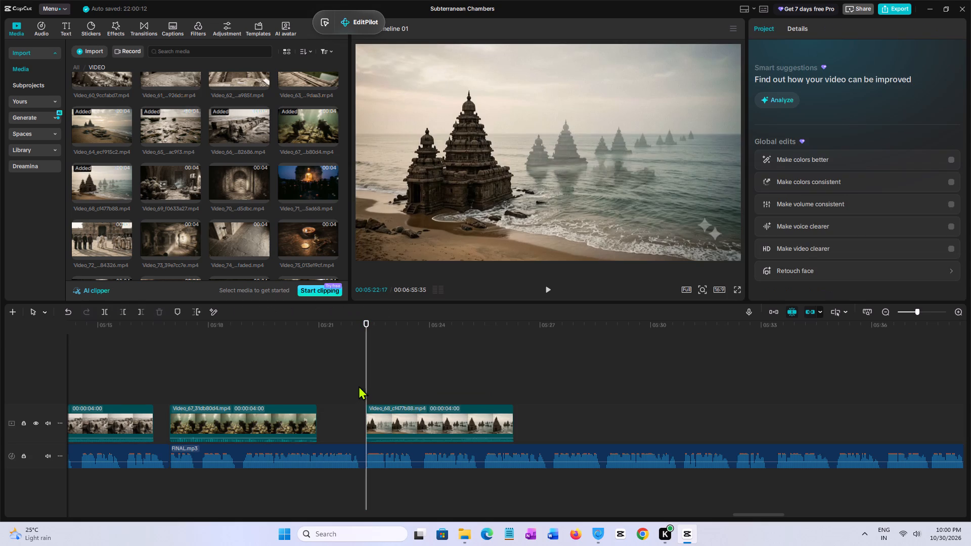
key("space")
left_click(362, 386)
key("space")
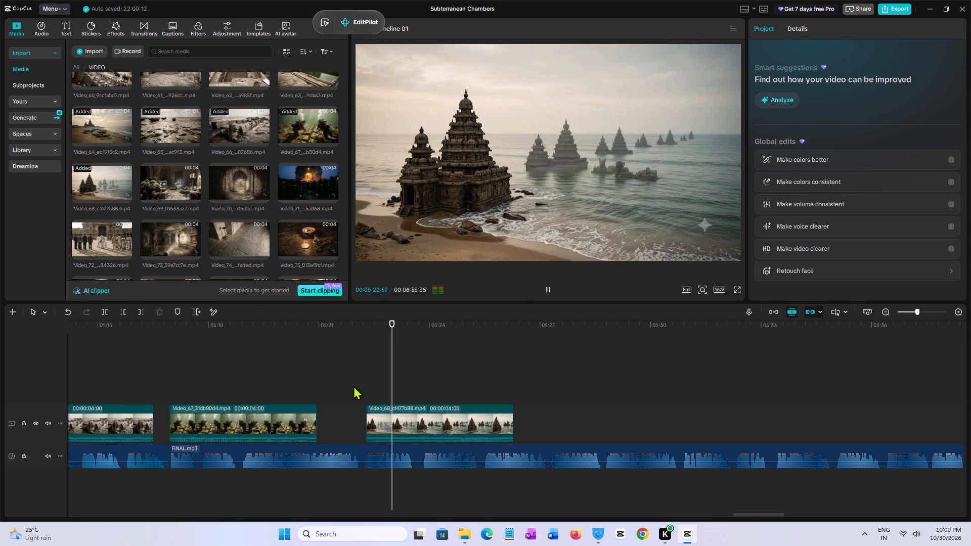
left_click(359, 368)
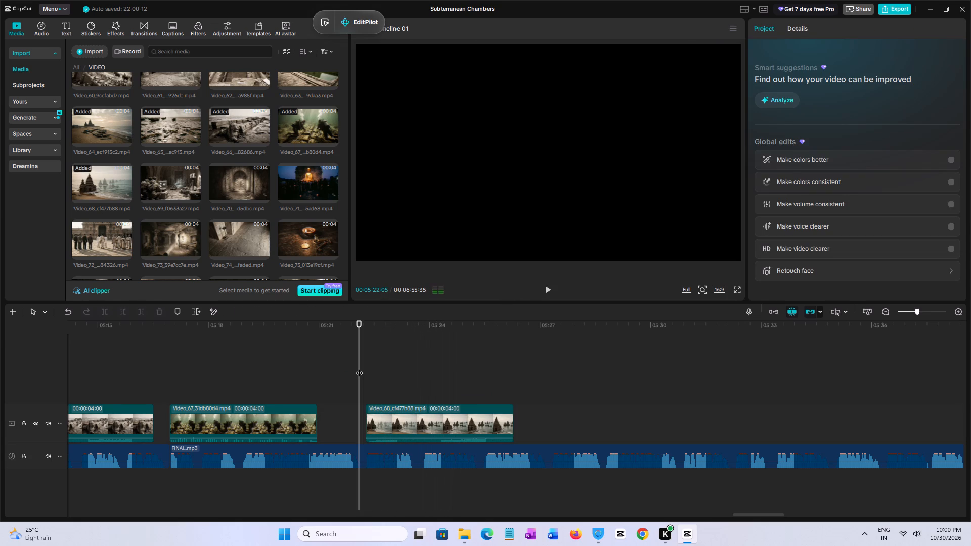
key("space")
left_click(359, 368)
key("space")
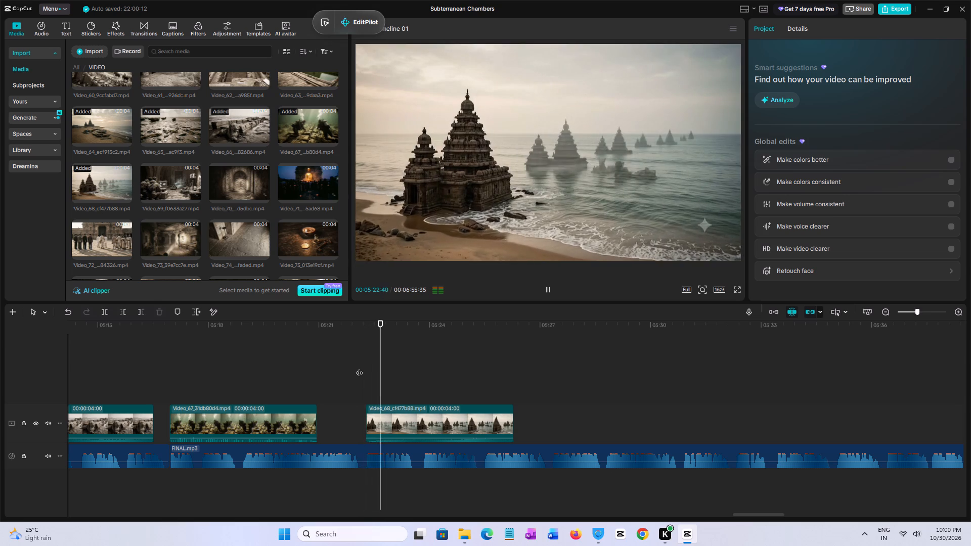
left_click(350, 365)
key("space")
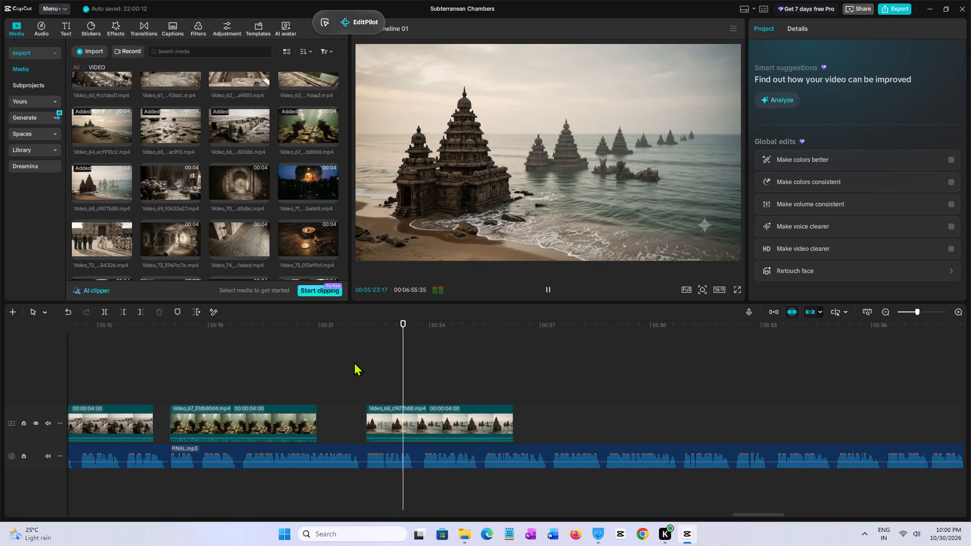
left_click(362, 361)
key("space")
left_click(369, 361)
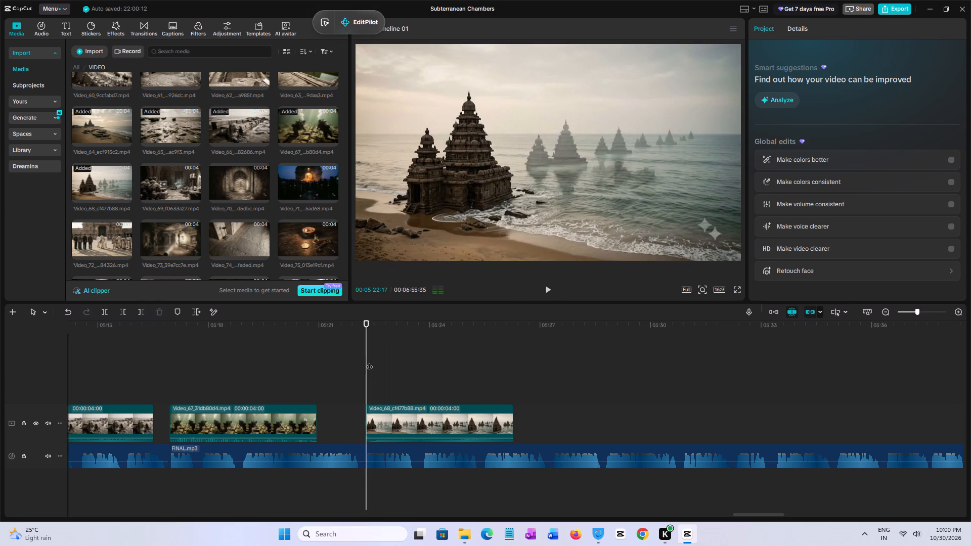
key("space")
left_click(369, 361)
key("space")
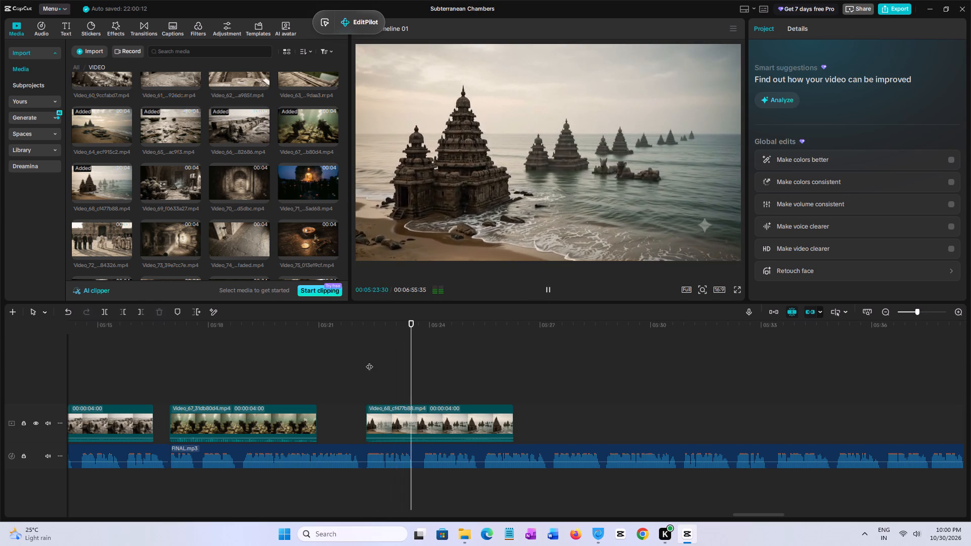
left_click(369, 361)
key("space")
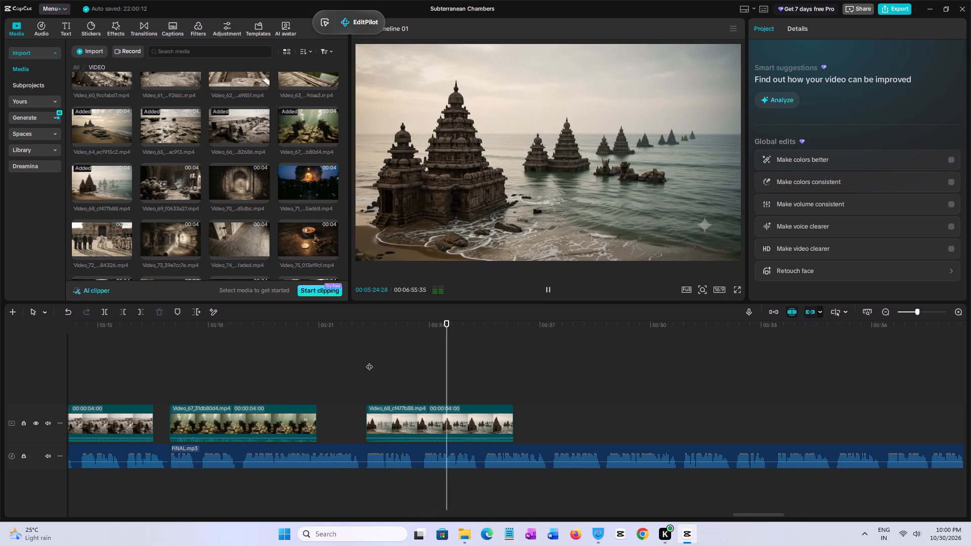
Play the narration well past Video_68 and place Video_69 on the video track at the phrase starting at 00:05:33:27.
key("space")
key("space")
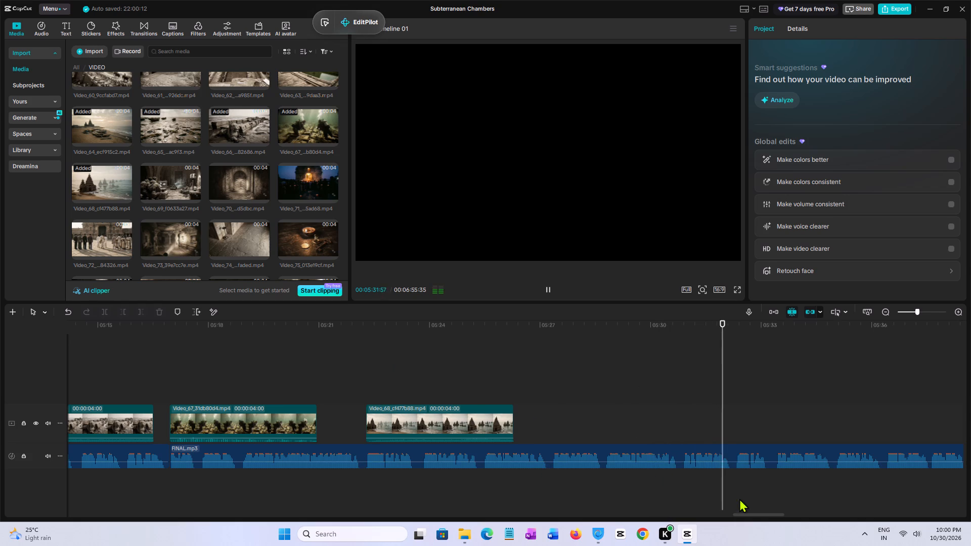
left_click_drag(760, 515, 773, 512)
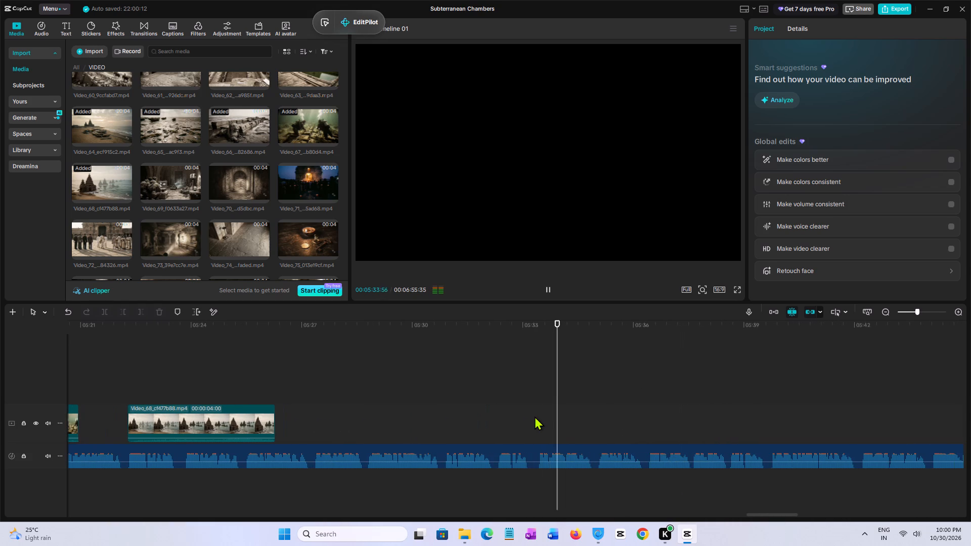
left_click(539, 407)
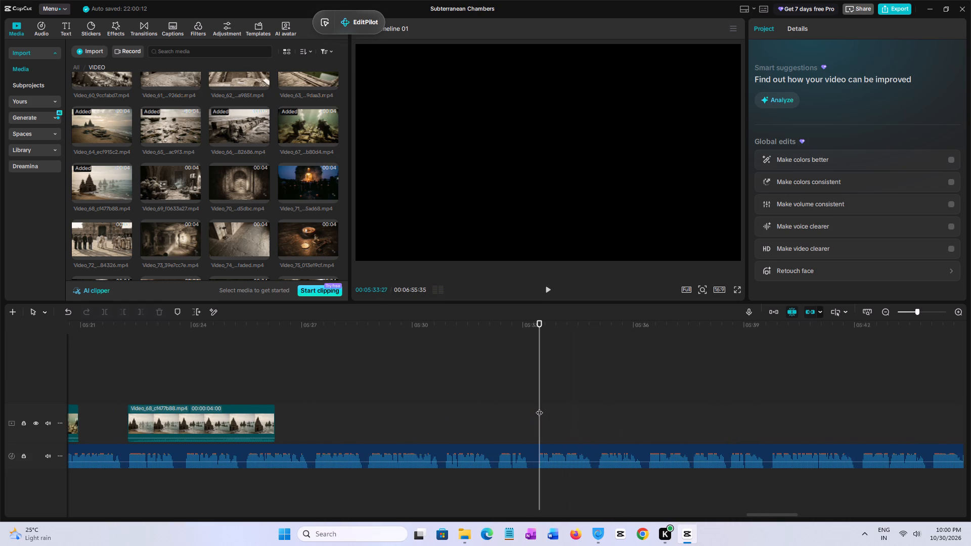
left_click(562, 453)
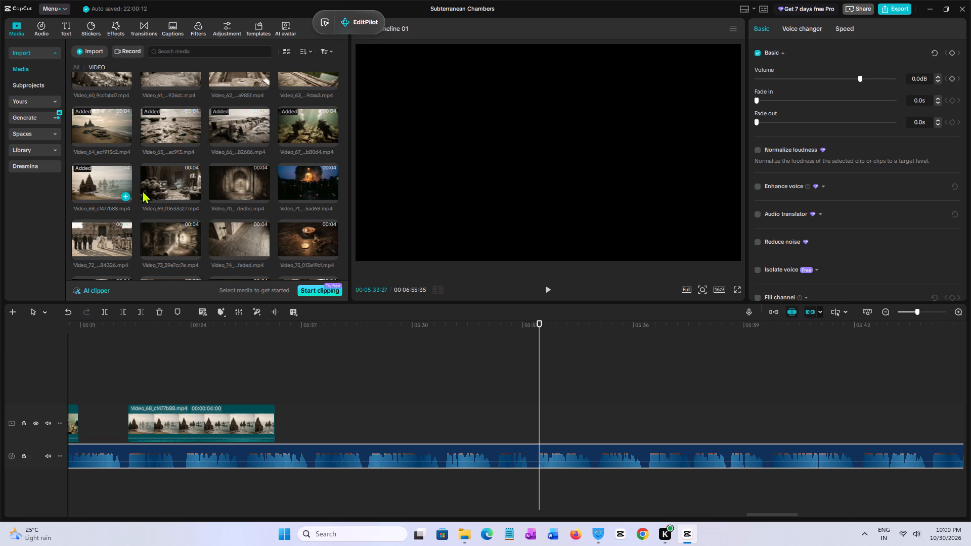
left_click(158, 176)
left_click_drag(154, 175, 540, 436)
Play the narration past Video_69 and place Video_70 on the video track at the phrase starting at 00:05:39:48.
key("space")
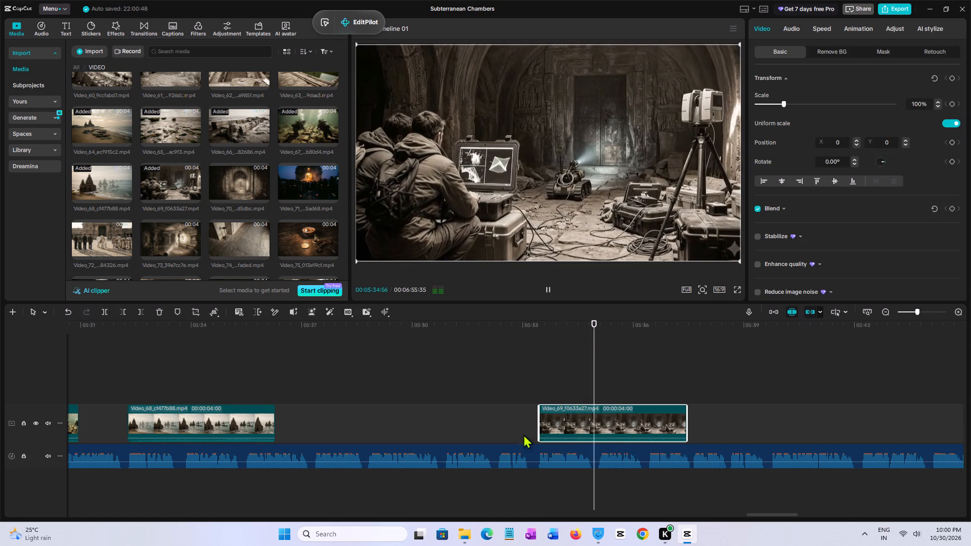
left_click_drag(757, 515, 761, 513)
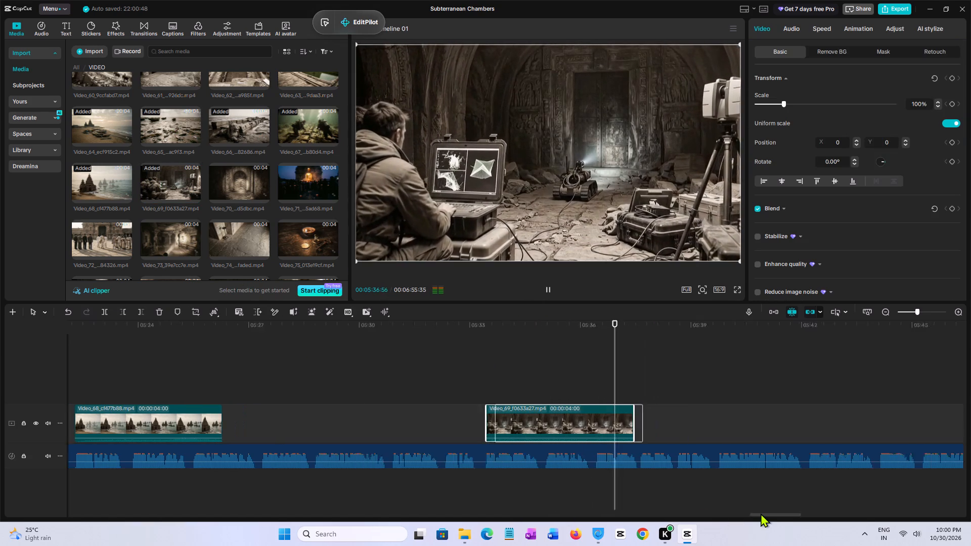
left_click_drag(761, 513, 770, 512)
key("space")
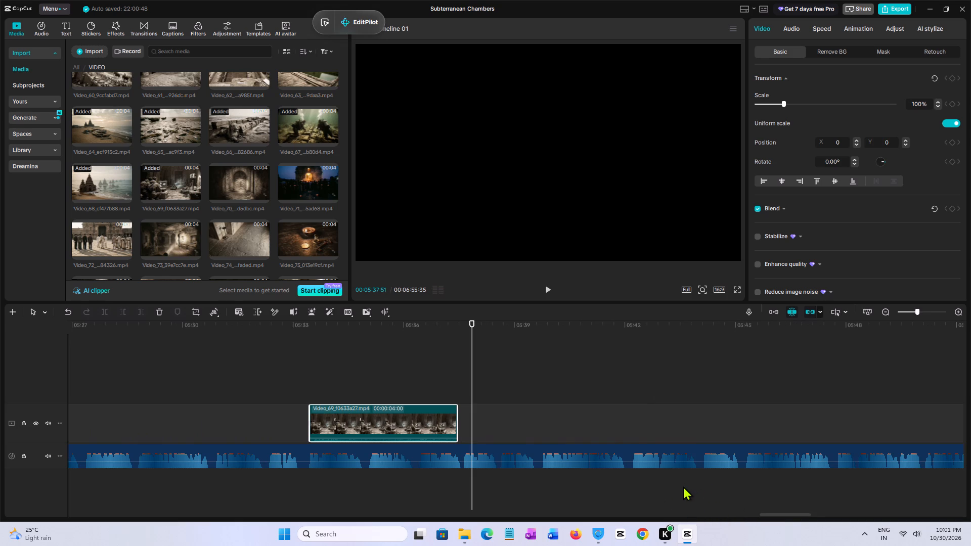
key("space")
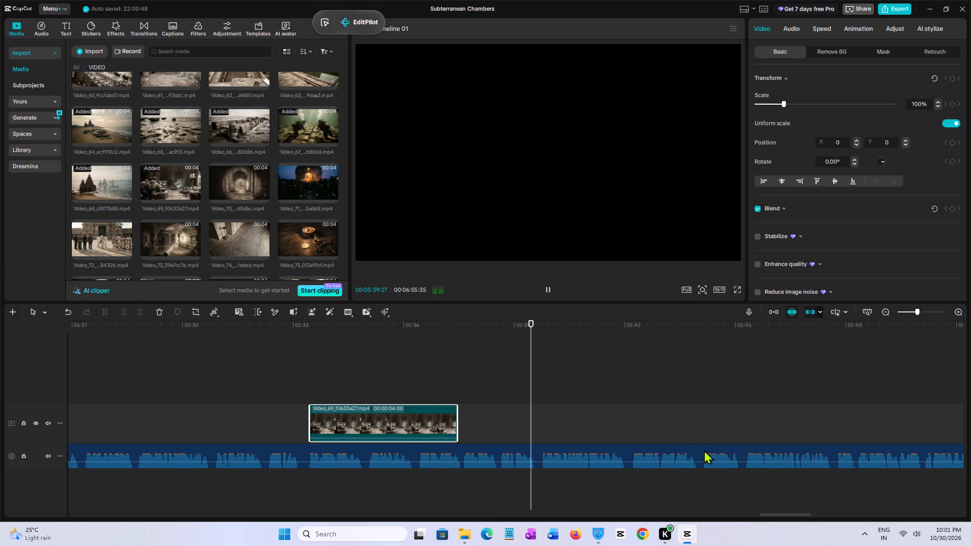
left_click(544, 406)
left_click(227, 186)
left_click_drag(227, 186, 565, 391)
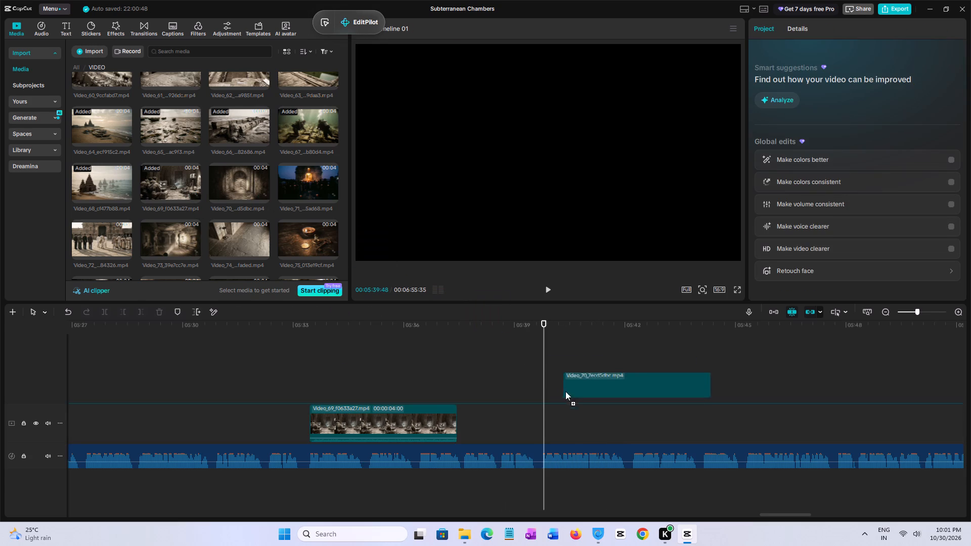
left_click_drag(565, 391, 542, 419)
Replay the narration over Video_70 and trim the clip's end to 00:05:42:12, where the next phrase starts.
key("space")
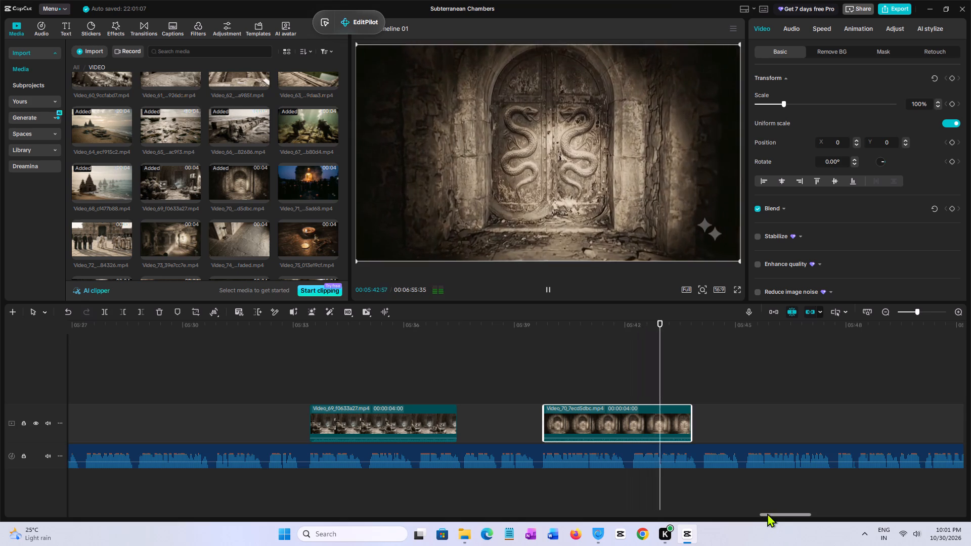
left_click_drag(769, 513, 782, 512)
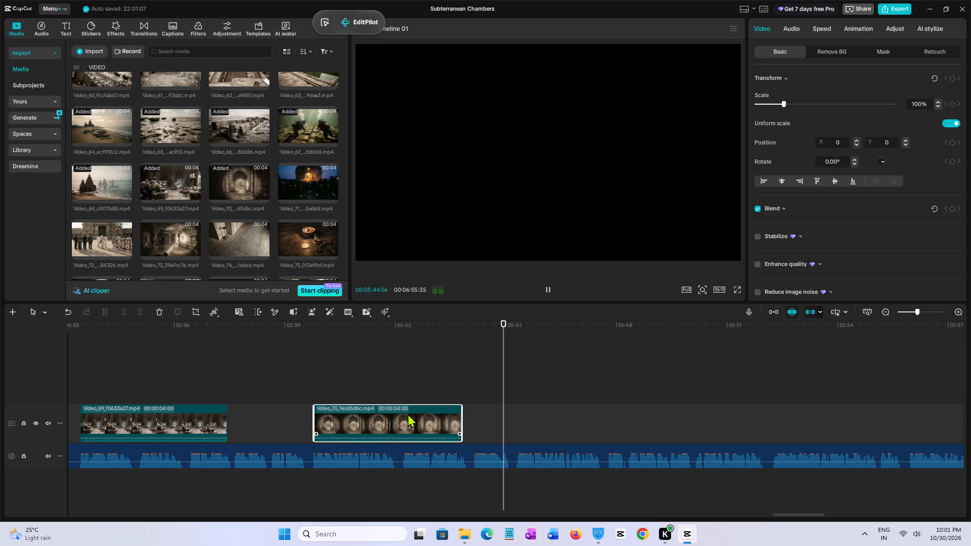
left_click(323, 378)
key("space")
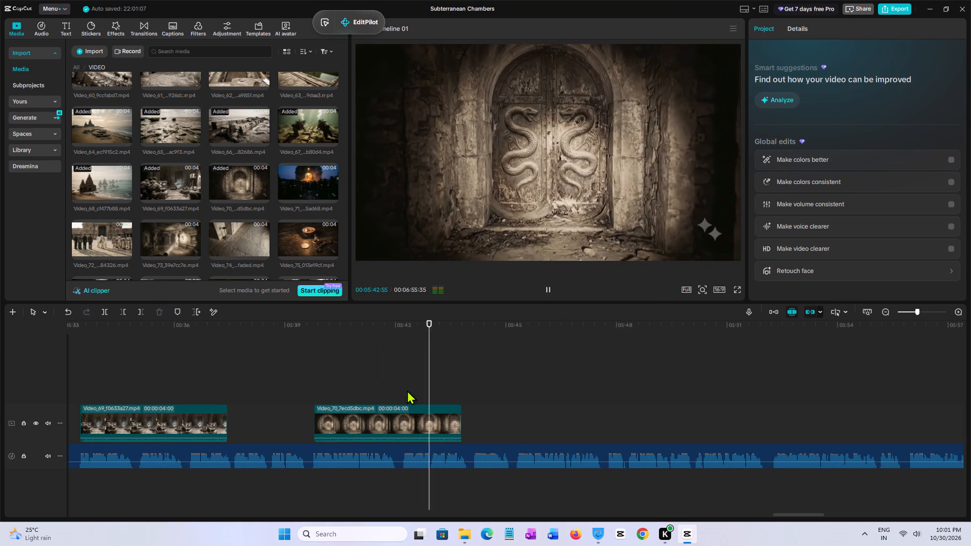
left_click(407, 390)
left_click(314, 383)
key("space")
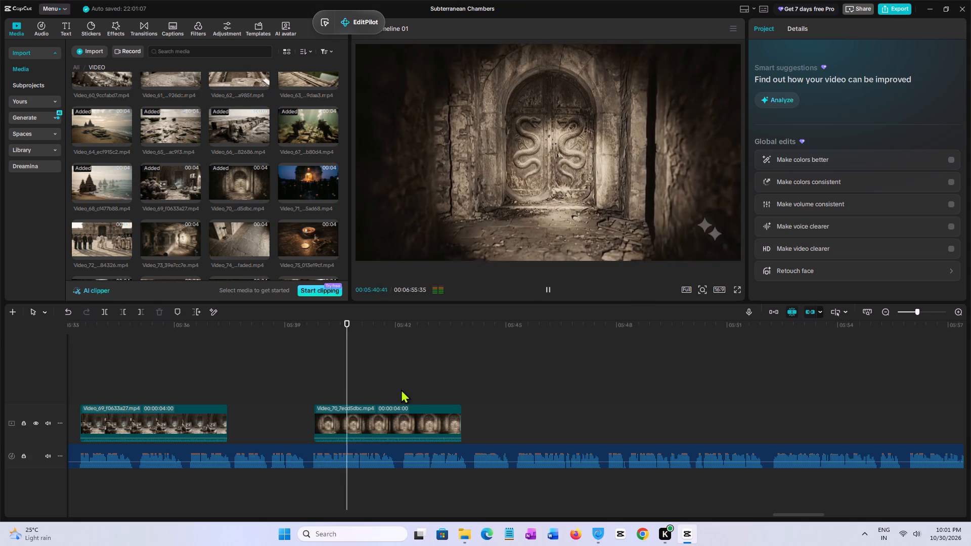
double_click(403, 389)
left_click(409, 414)
key("w")
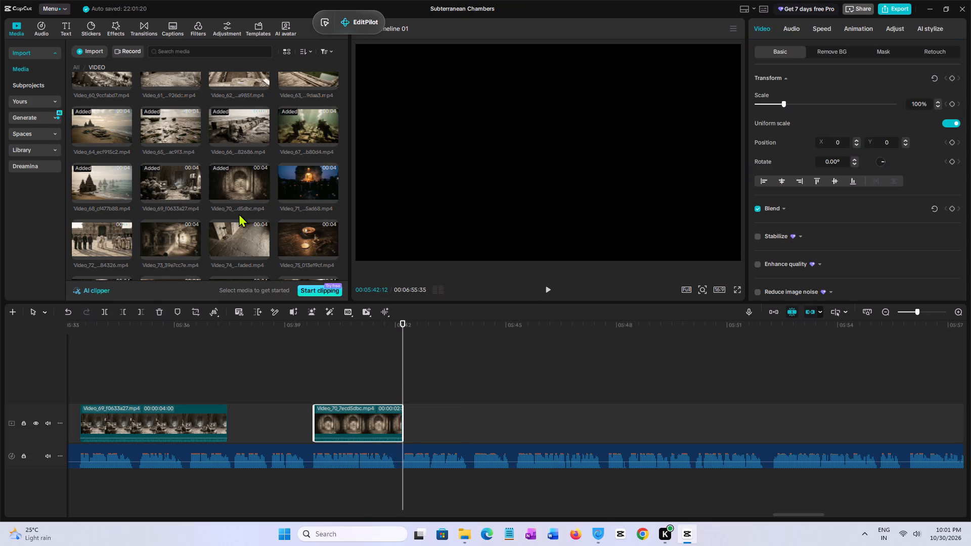
Place Video_71 on the video track directly after the trimmed Video_70, at 00:05:42:12.
left_click(317, 180)
left_click_drag(301, 183, 451, 382)
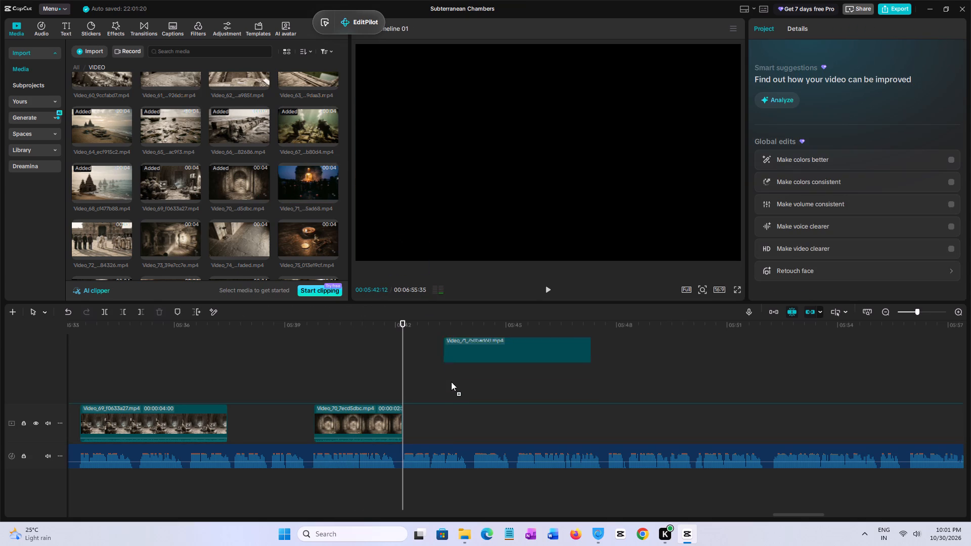
left_click_drag(451, 382, 403, 420)
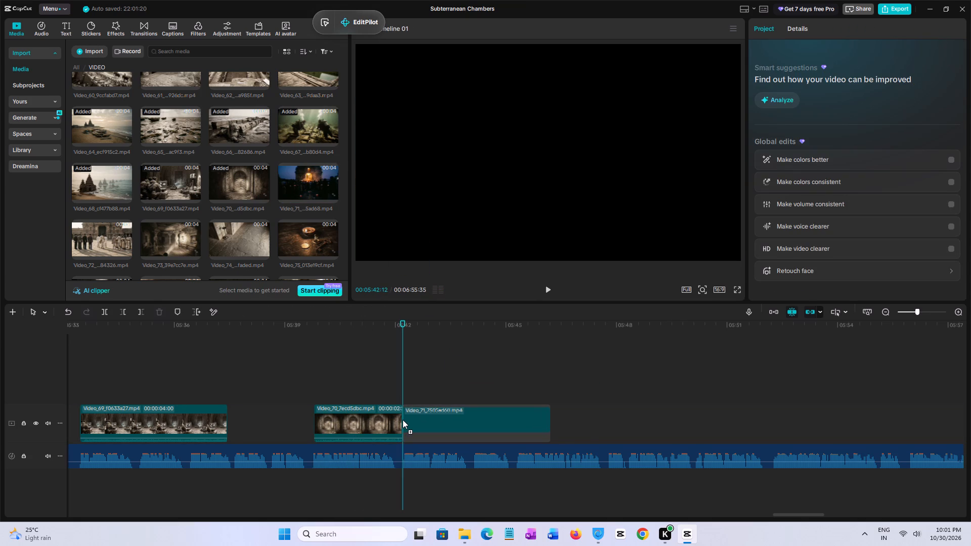
Play the narration past Video_71 and place Video_72 on the video track at the phrase starting at 00:05:47:47.
key("space")
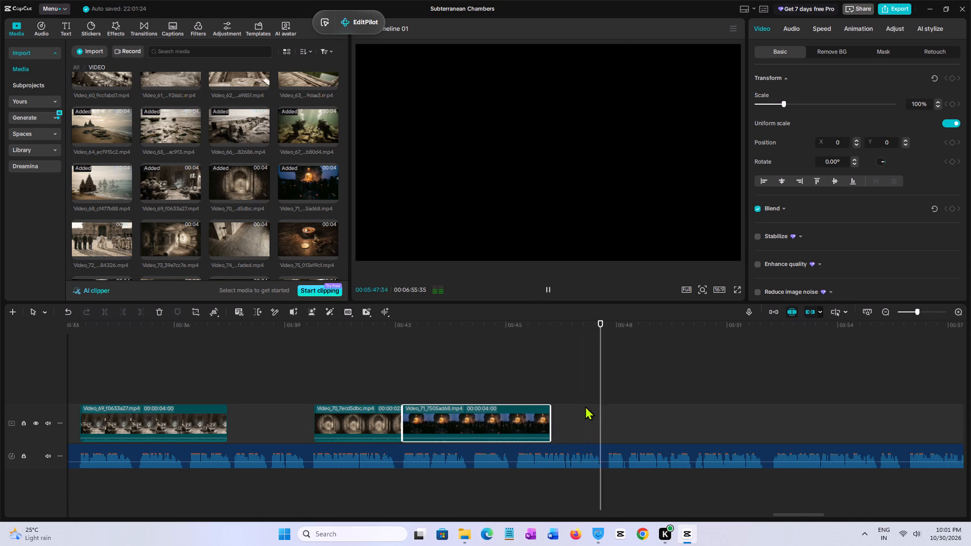
left_click(612, 401)
left_click(605, 401)
left_click(606, 401)
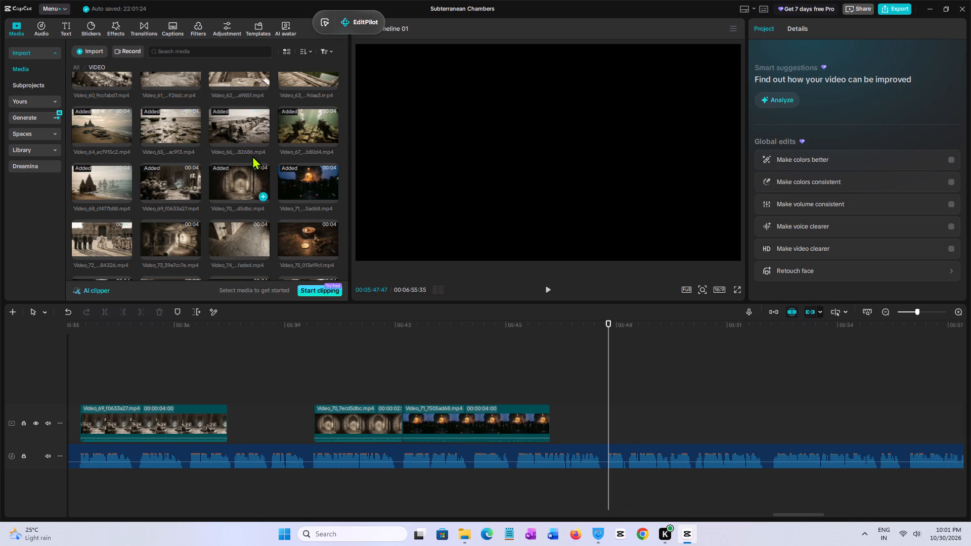
scroll(253, 156, "down", 1)
left_click(105, 177)
left_click_drag(98, 191, 111, 194)
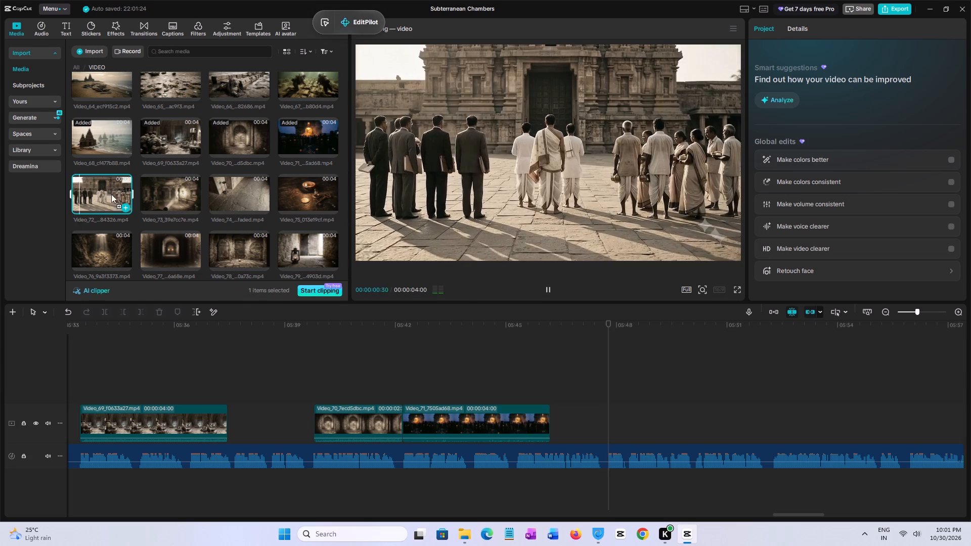
left_click_drag(111, 194, 608, 409)
Replay the narration over Video_72 and place Video_73 on the video track at the phrase starting at 00:05:52:17.
key("space")
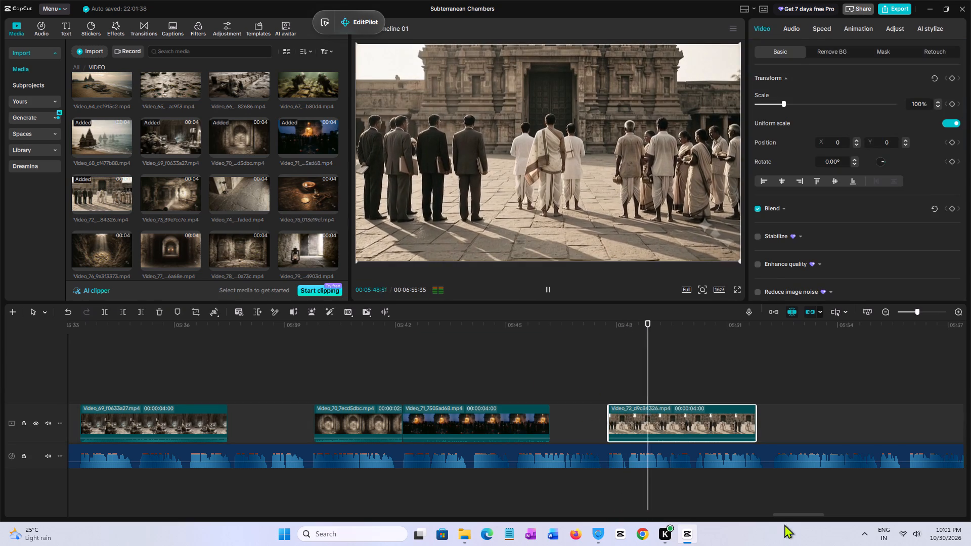
left_click_drag(780, 515, 802, 510)
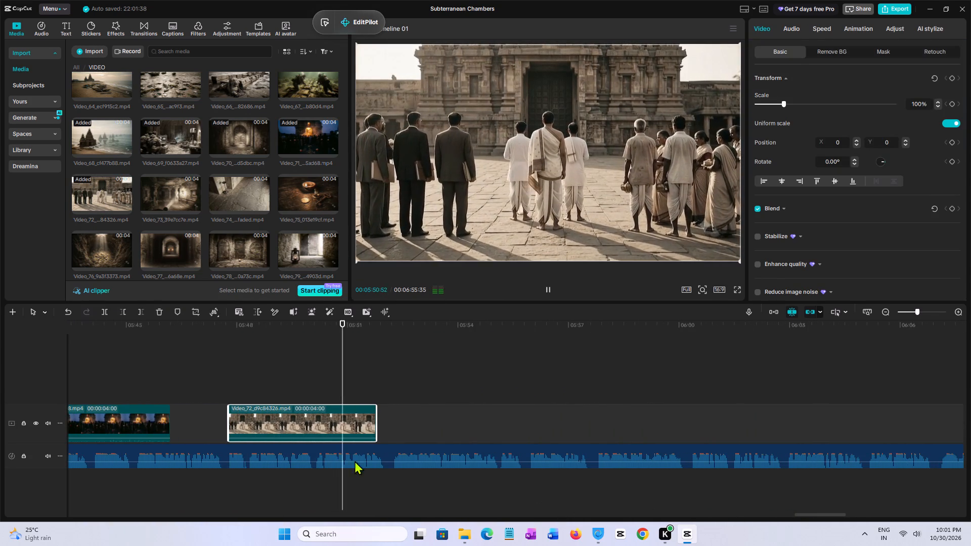
left_click(232, 366)
key("space")
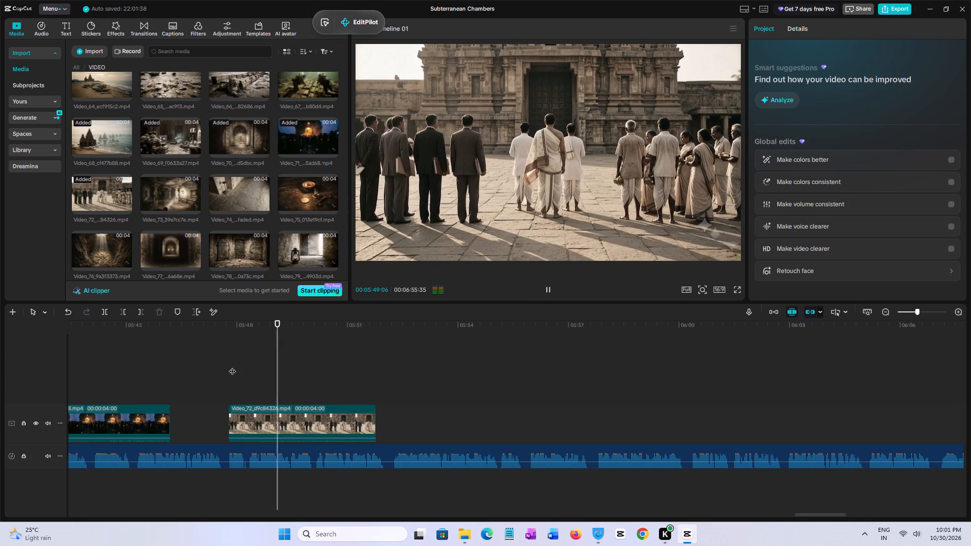
left_click(232, 366)
key("space")
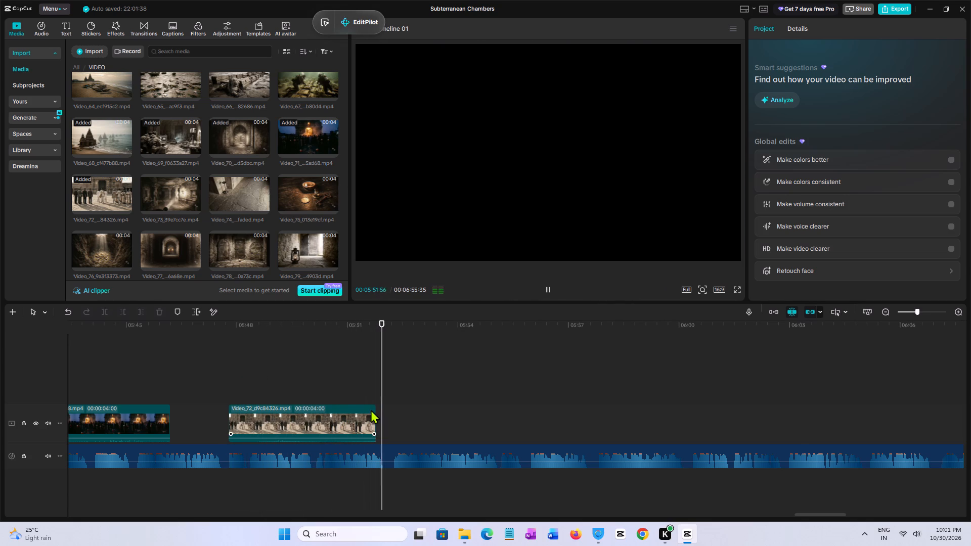
left_click(394, 395)
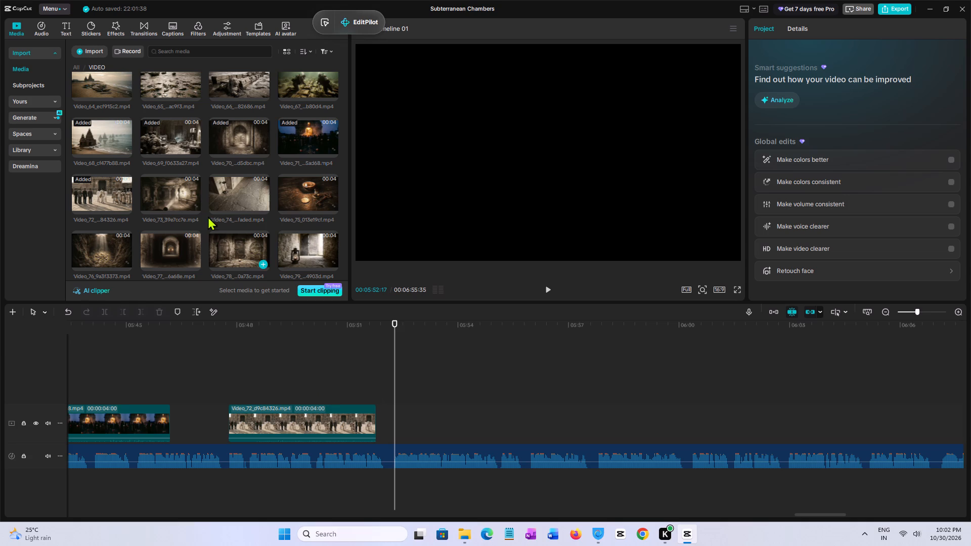
left_click(166, 192)
left_click(165, 192)
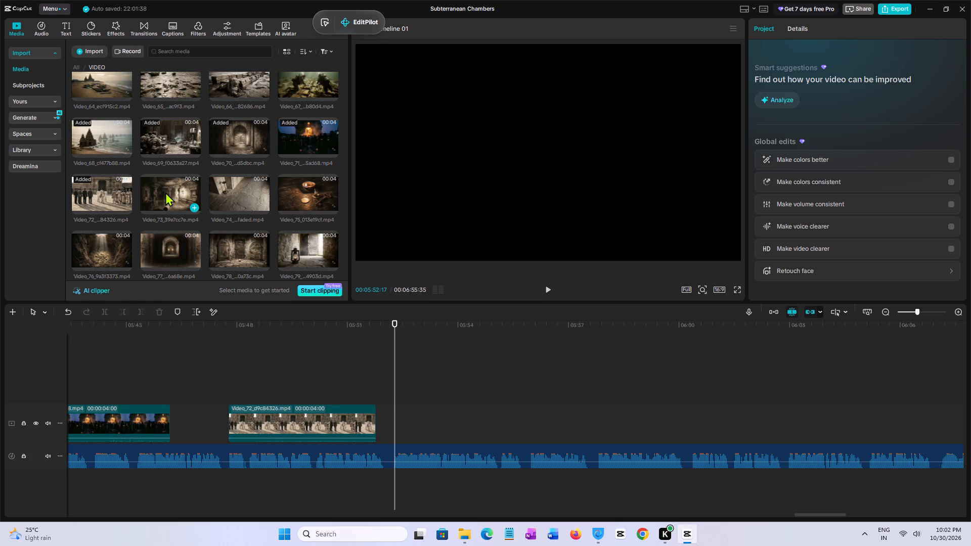
left_click(165, 192)
left_click_drag(165, 192, 394, 420)
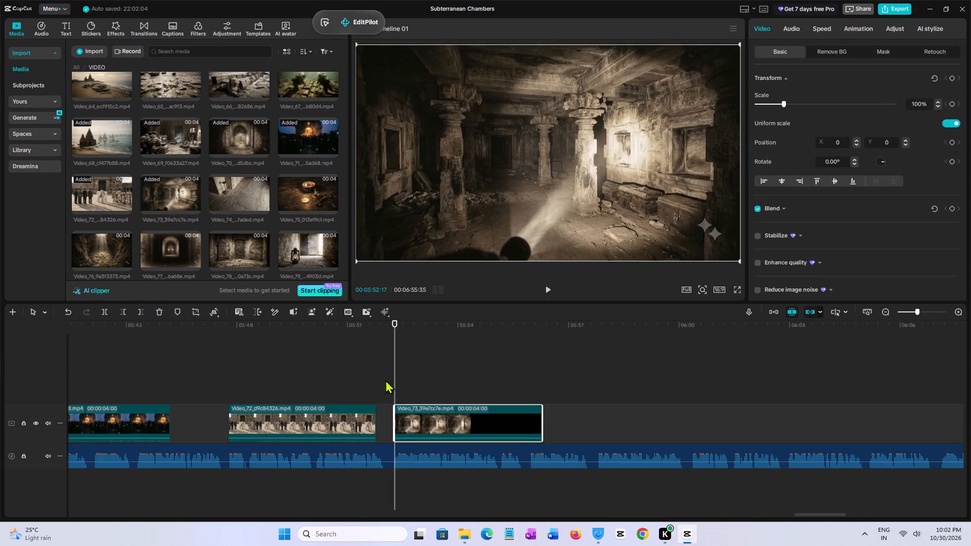
Replay the narration through Video_73 and place Video_74 on the video track at the phrase starting at 00:05:57:48.
left_click(384, 380)
key("space")
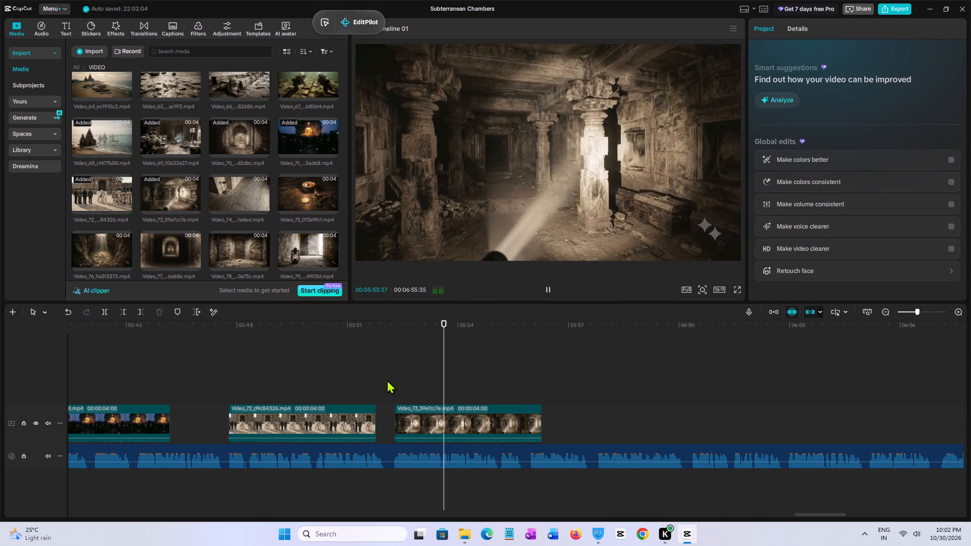
key("space")
left_click(393, 383)
key("space")
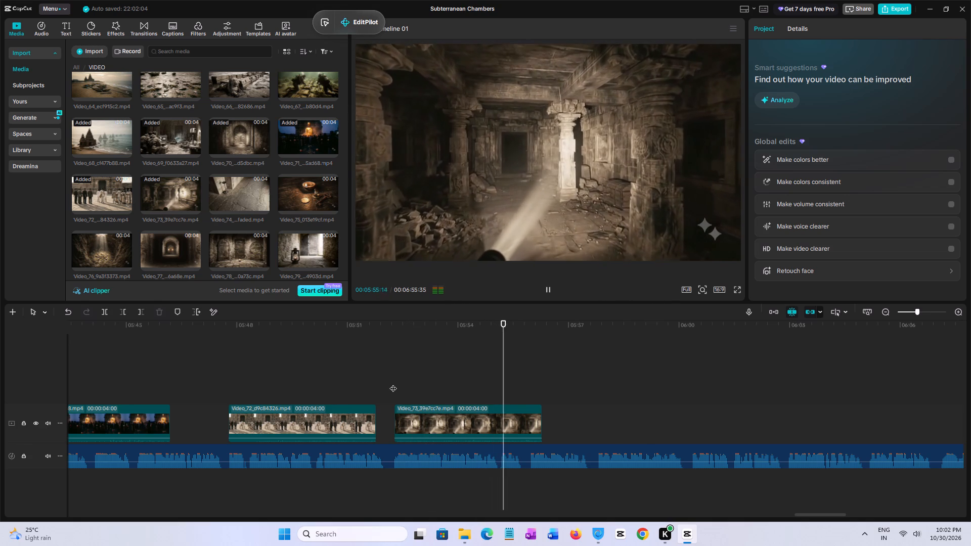
key("space")
key("space")
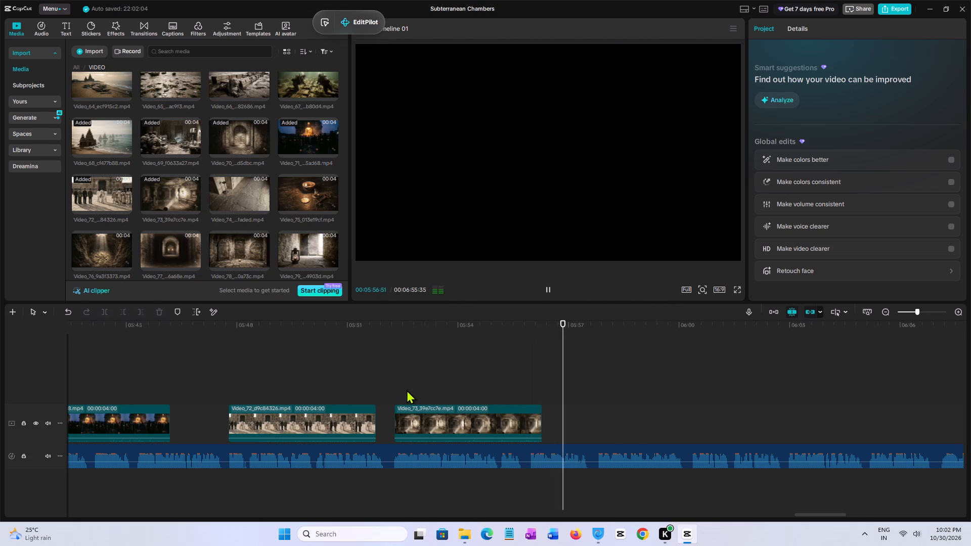
left_click(598, 407)
left_click(244, 189)
left_click_drag(232, 188, 407, 285)
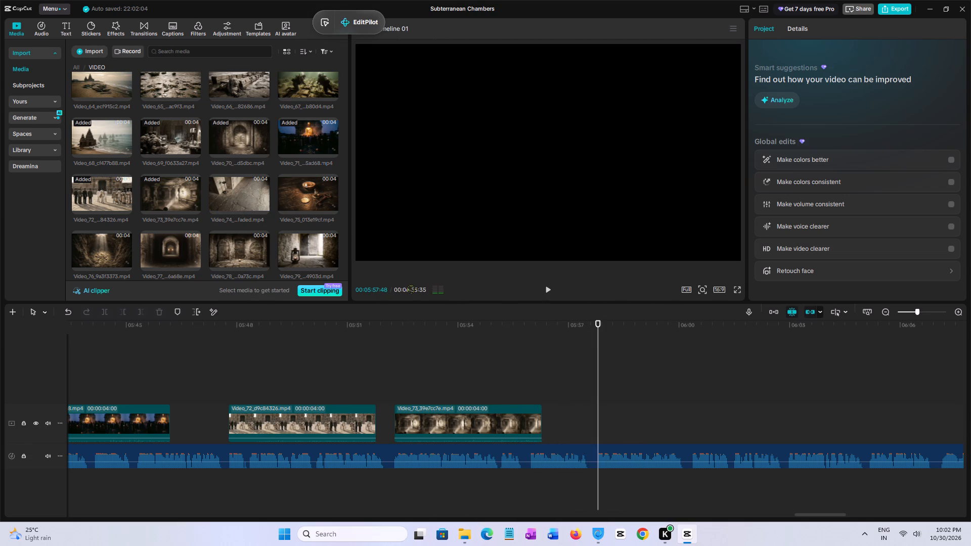
left_click_drag(407, 285, 599, 413)
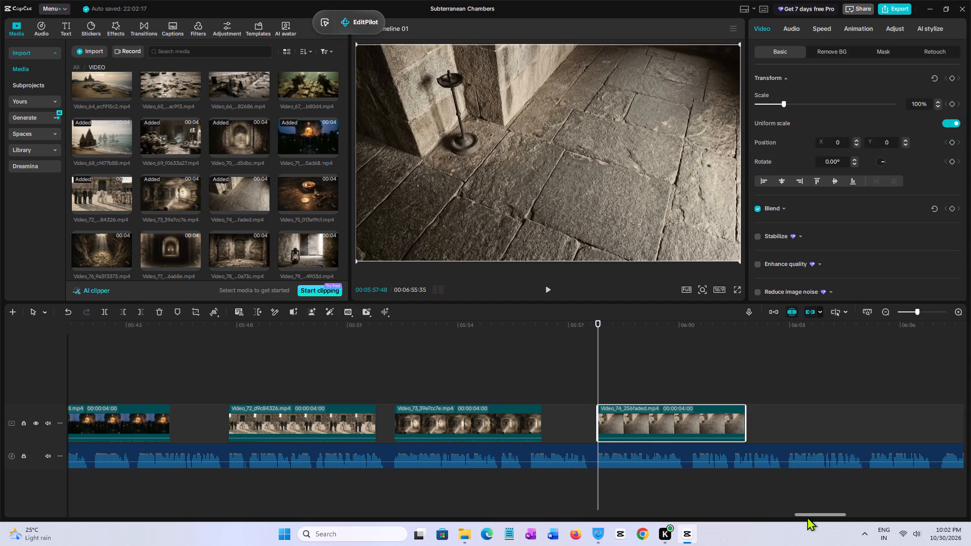
Replay the narration over Video_74 and place Video_75 on the video track at 00:06:02:55, where the next phrase starts.
left_click_drag(807, 517, 836, 517)
key("space")
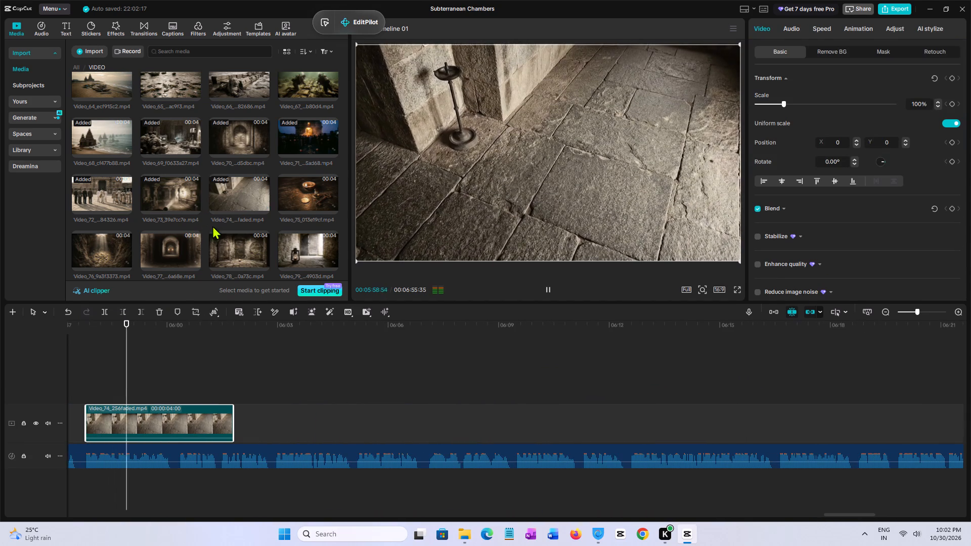
scroll(281, 172, "down", 1)
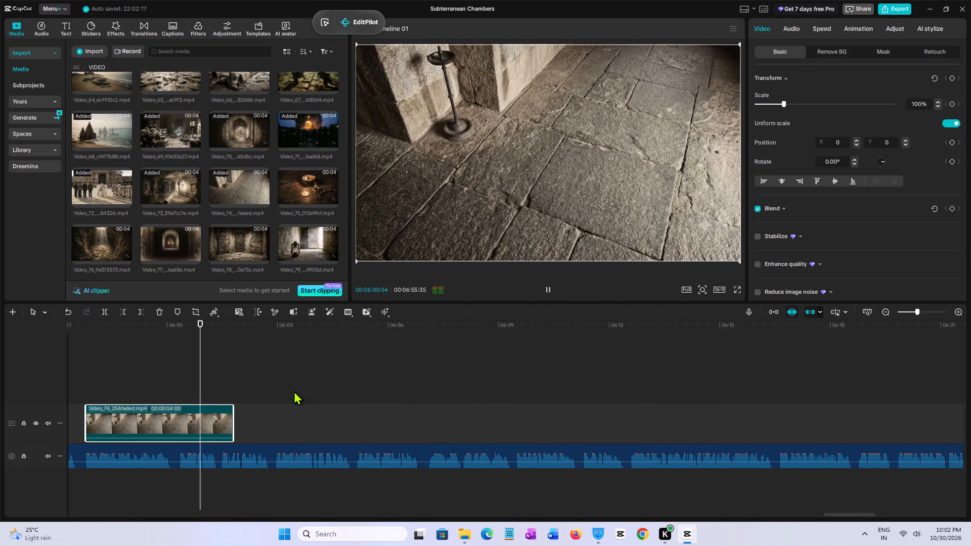
key("space")
left_click(87, 374)
key("space")
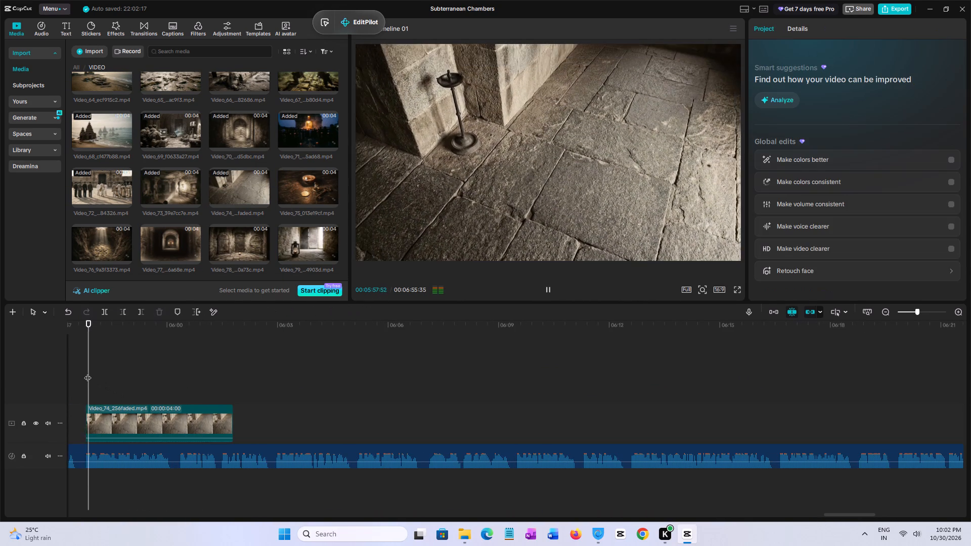
left_click(99, 370)
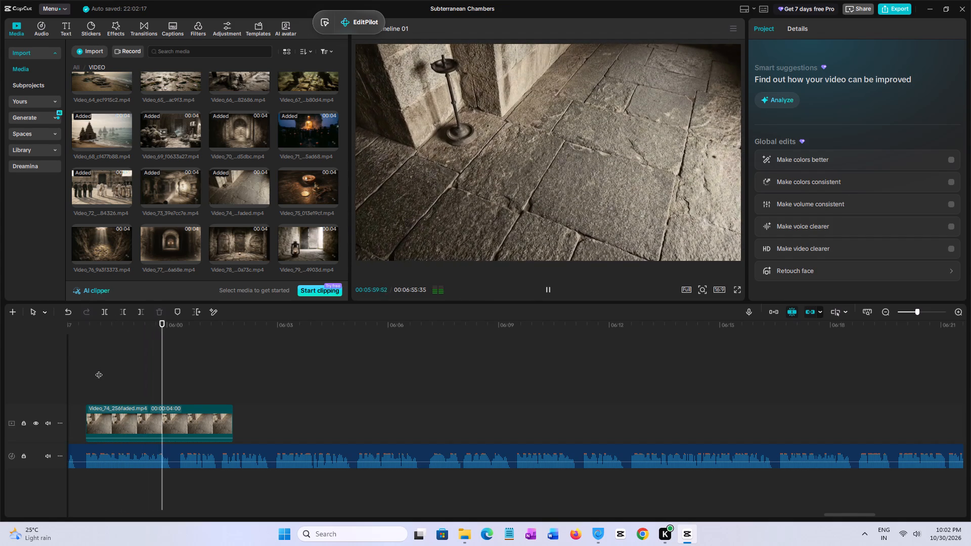
left_click(99, 370)
left_click(89, 370)
key("space")
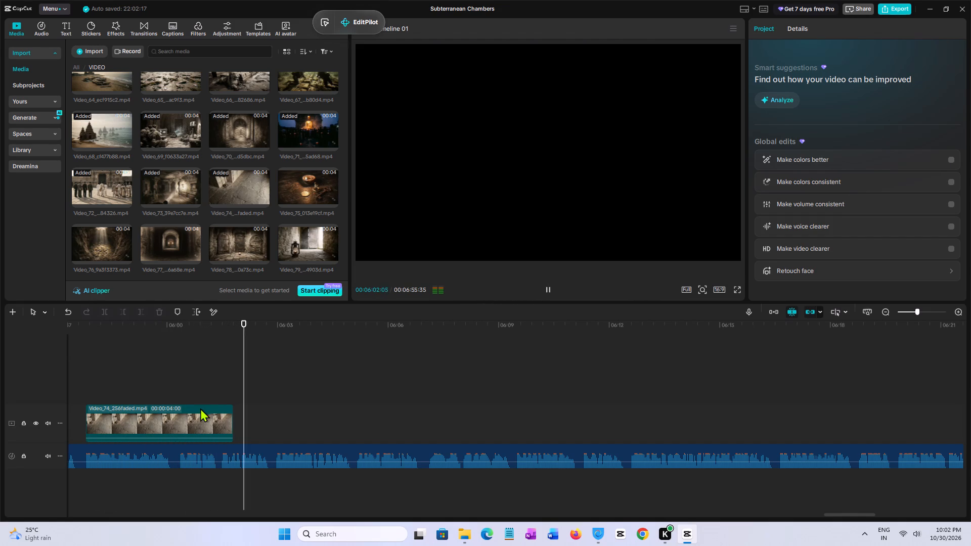
left_click(275, 417)
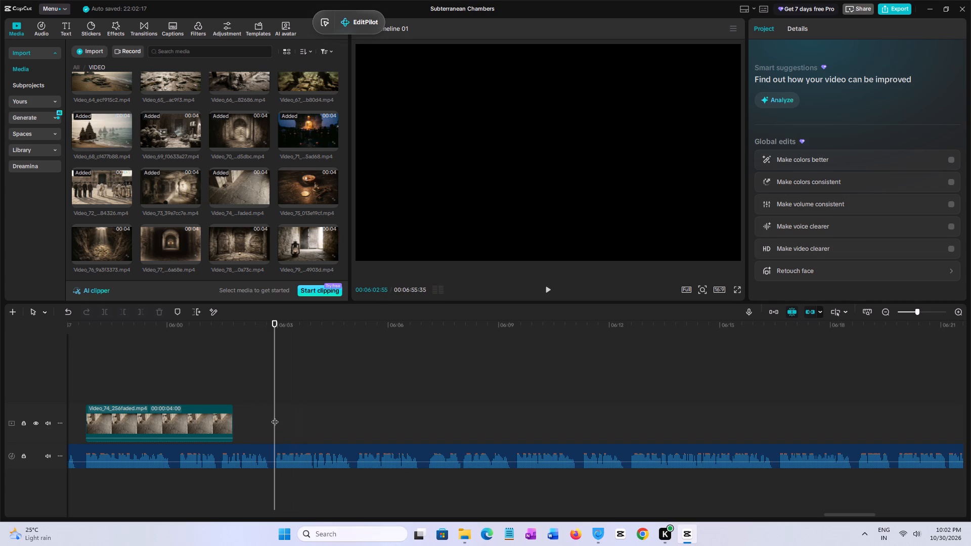
left_click(293, 182)
left_click_drag(296, 183, 284, 414)
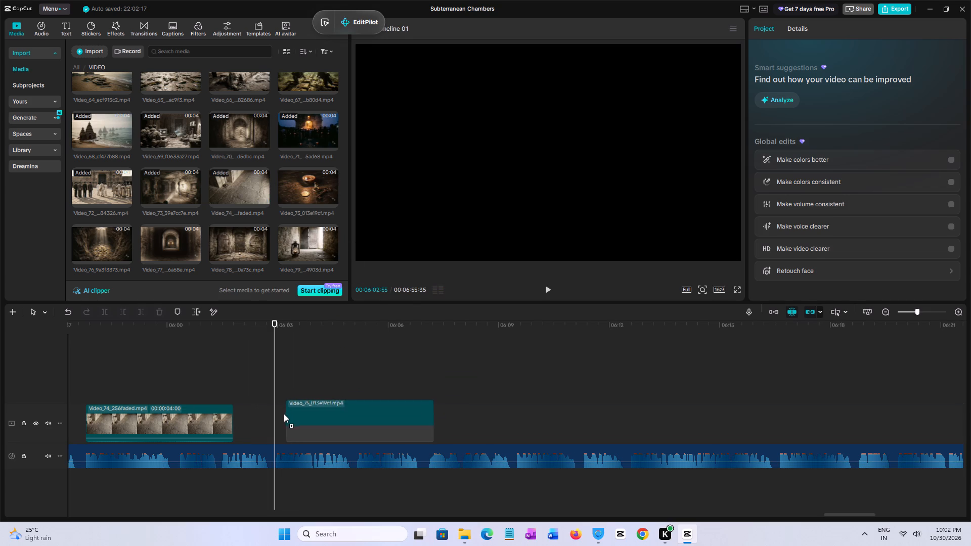
left_click_drag(284, 414, 277, 415)
Play the narration well past Video_75 and place Video_76 on the video track at the phrase starting at 00:06:11:17.
key("space")
scroll(238, 190, "down", 1)
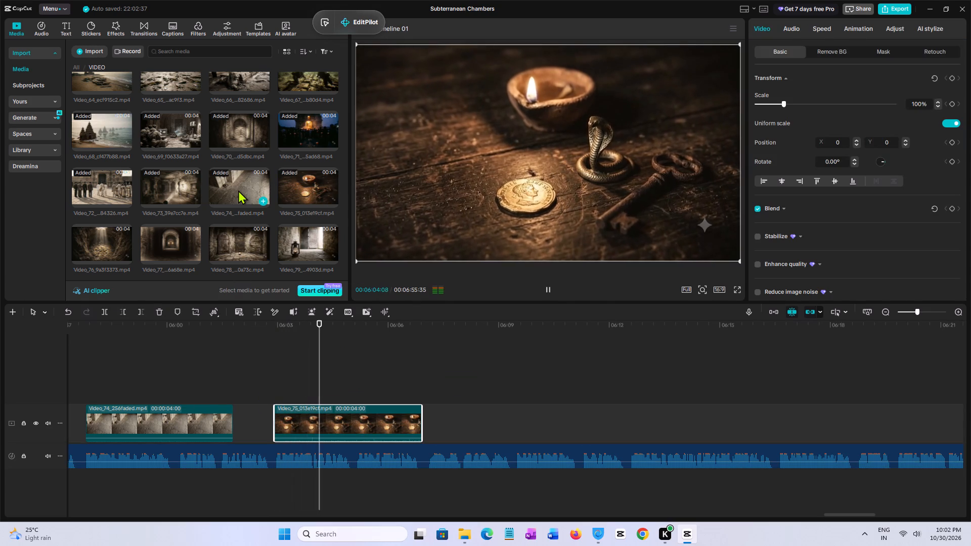
scroll(238, 190, "down", 1)
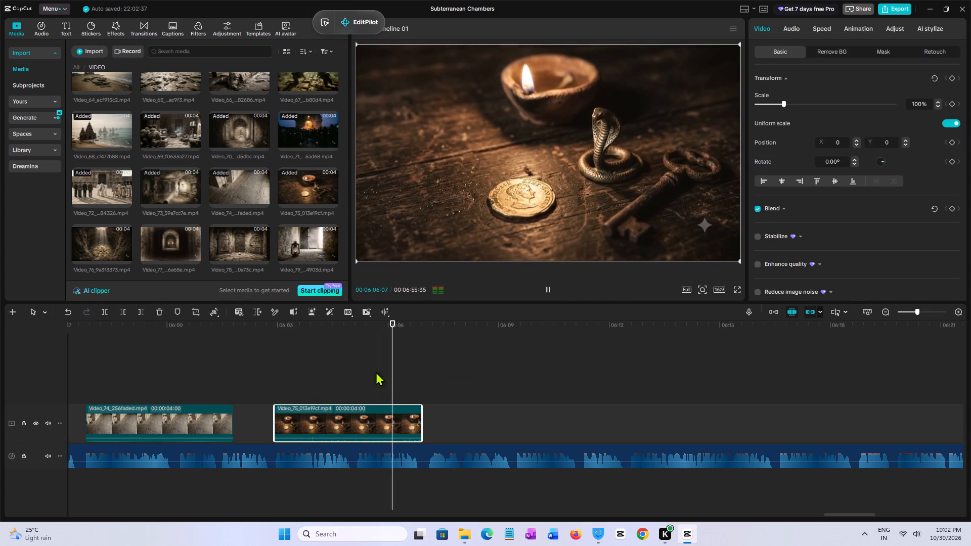
left_click(273, 377)
key("space")
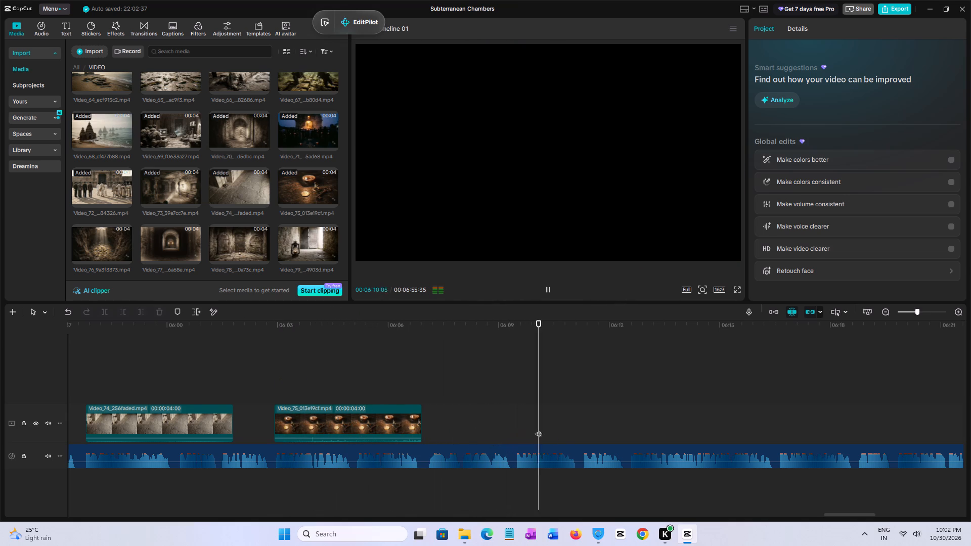
left_click(587, 425)
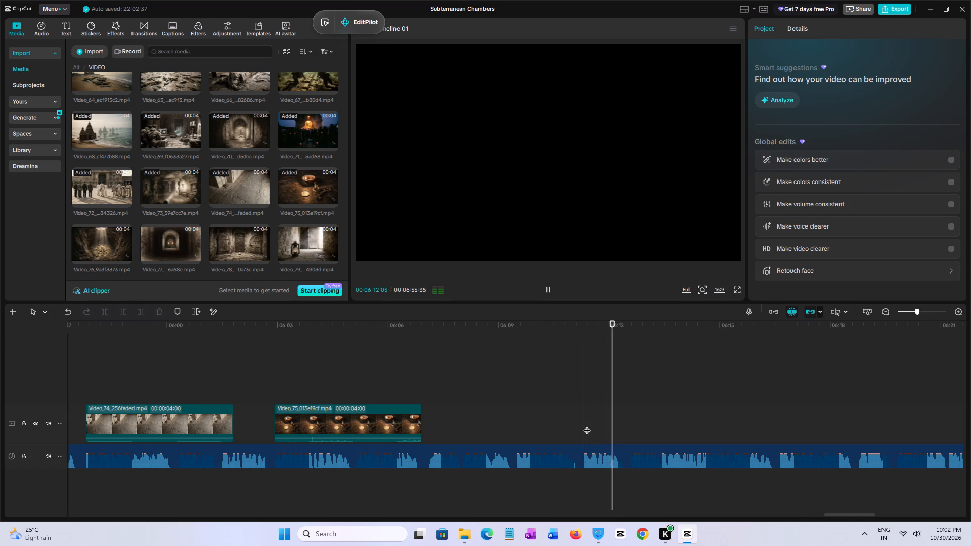
left_click(583, 425)
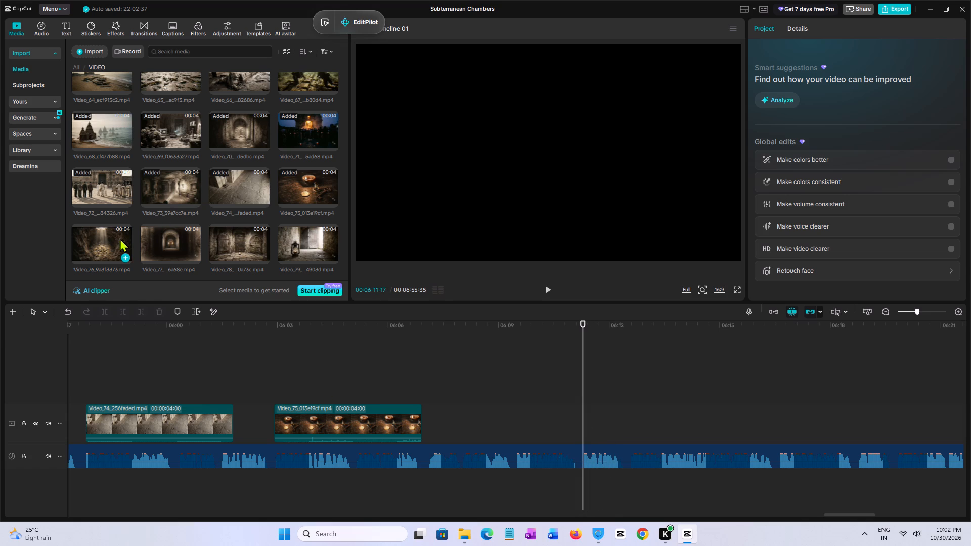
left_click(112, 238)
left_click_drag(91, 241, 582, 430)
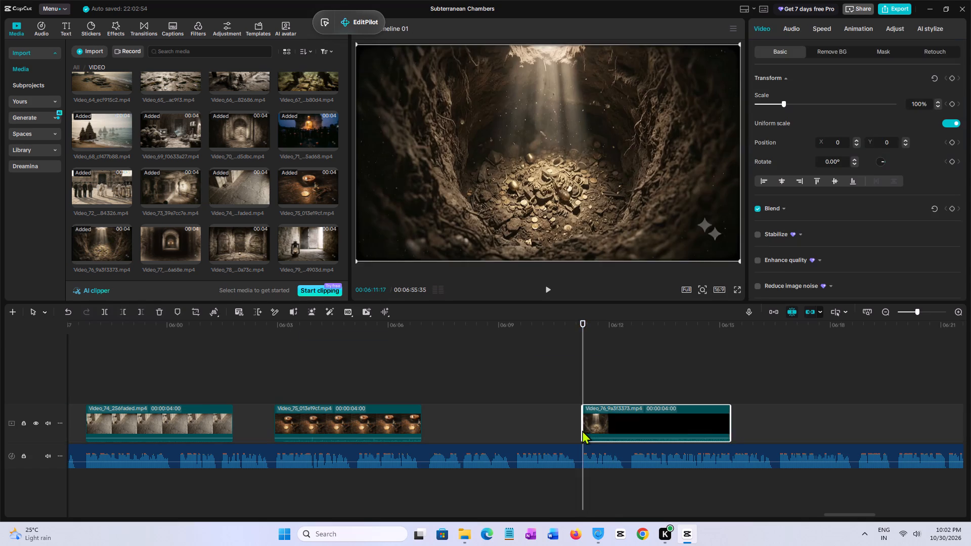
Play the narration past Video_76 and place Video_78 on the video track at the phrase starting at 00:06:16:35.
key("space")
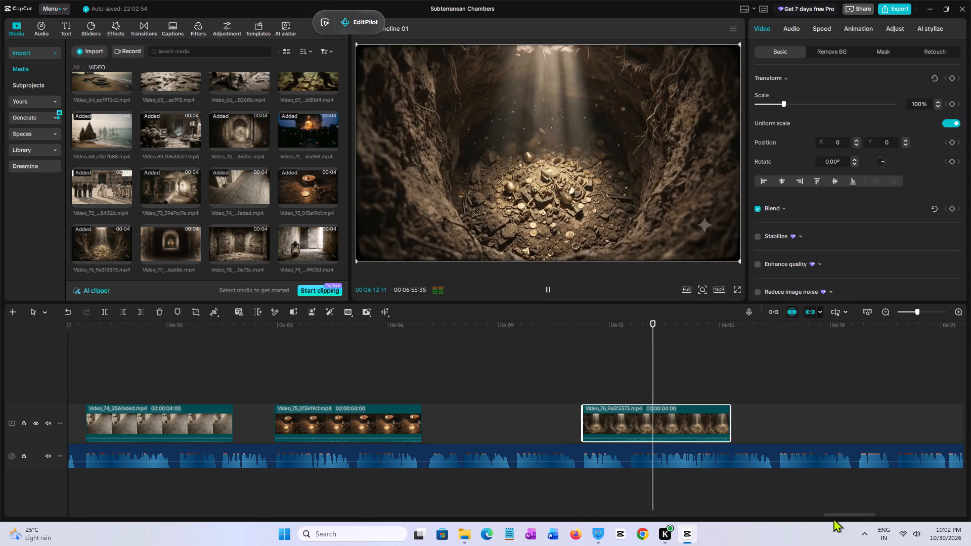
left_click_drag(832, 514, 848, 512)
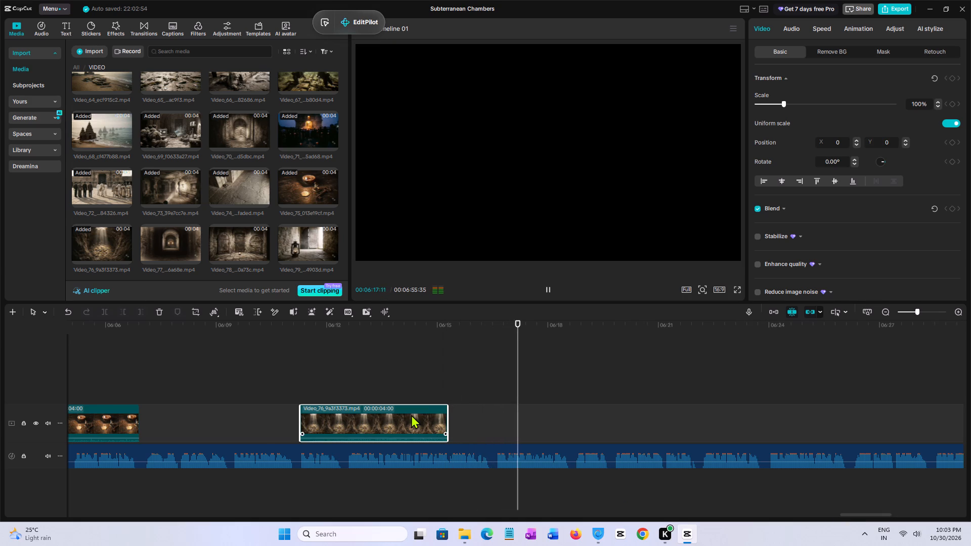
left_click(490, 398)
left_click(501, 398)
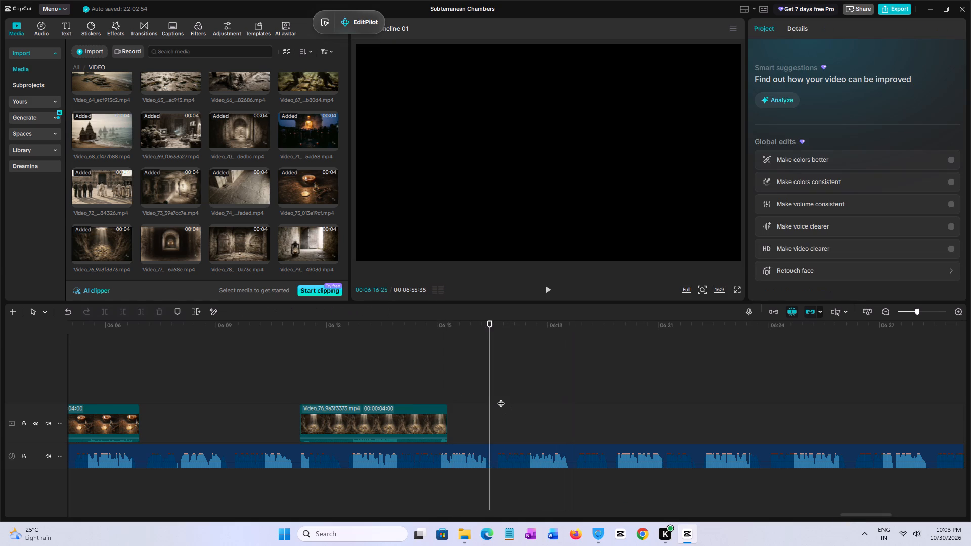
left_click(496, 398)
scroll(229, 144, "down", 1)
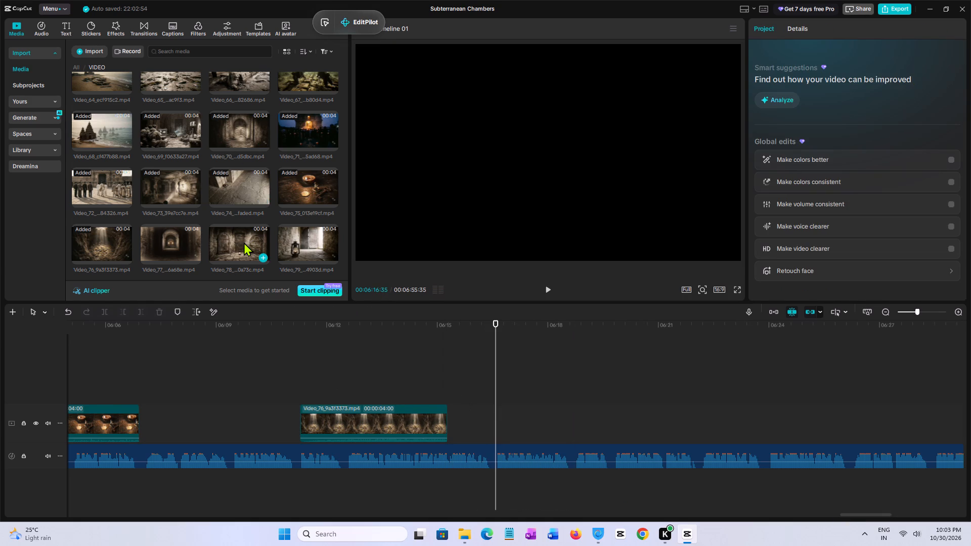
left_click(244, 242)
left_click_drag(243, 247, 497, 417)
Replay the narration over Video_78 and trim the clip's end to the end of the phrase at about 00:06:18:49.
key("space")
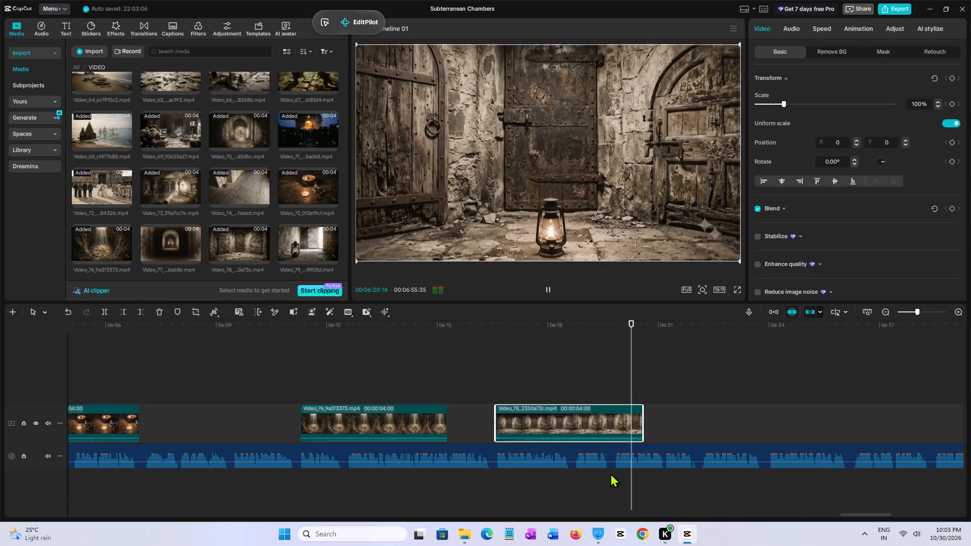
left_click(500, 365)
key("space")
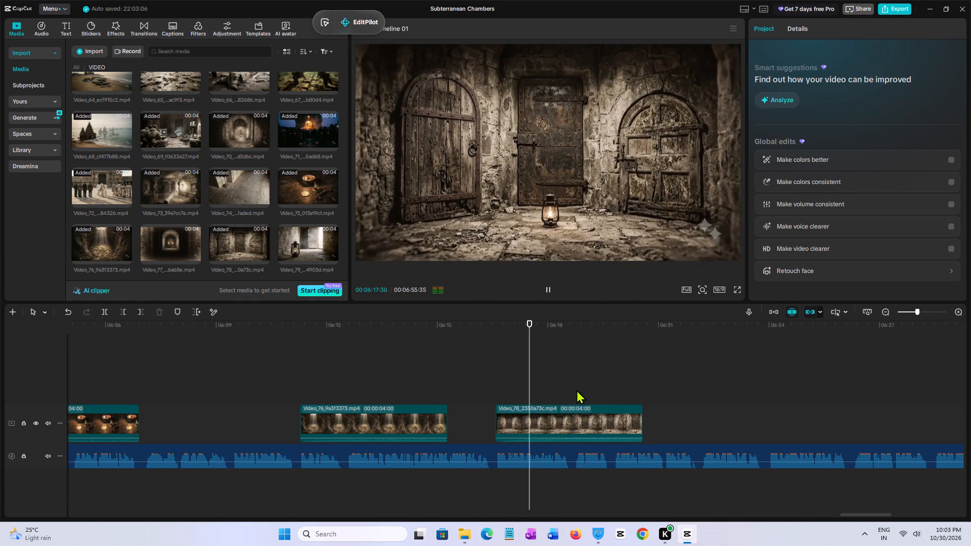
left_click(574, 392)
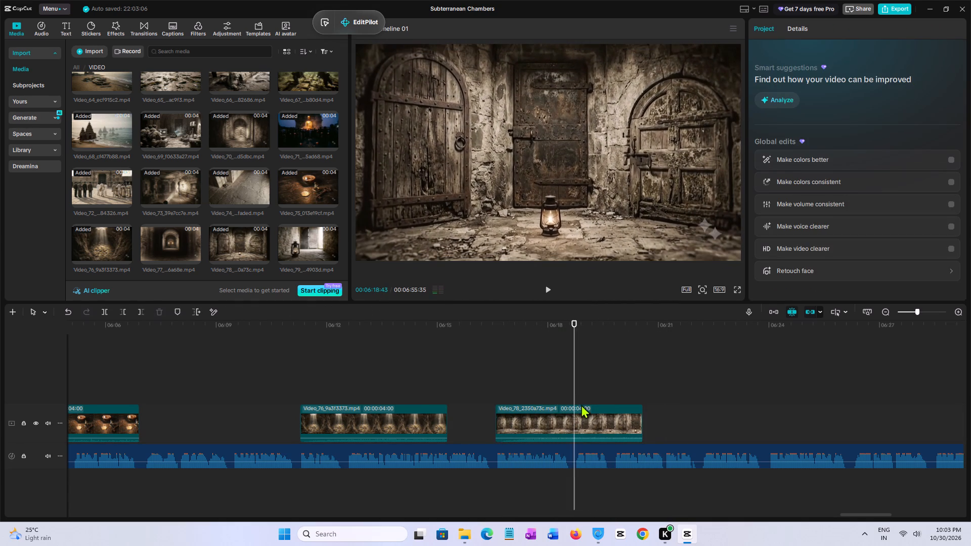
left_click(577, 398)
left_click(583, 417)
type("W")
Play the narration beyond Video_78 and replay the phrase starting at 00:06:16:35 to check whether the clip matches it.
key("space")
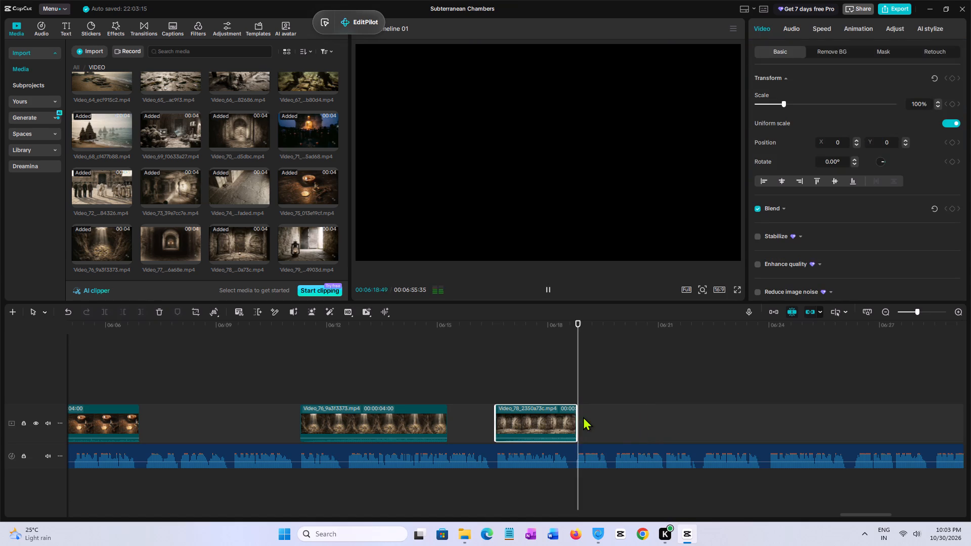
left_click_drag(845, 514, 868, 509)
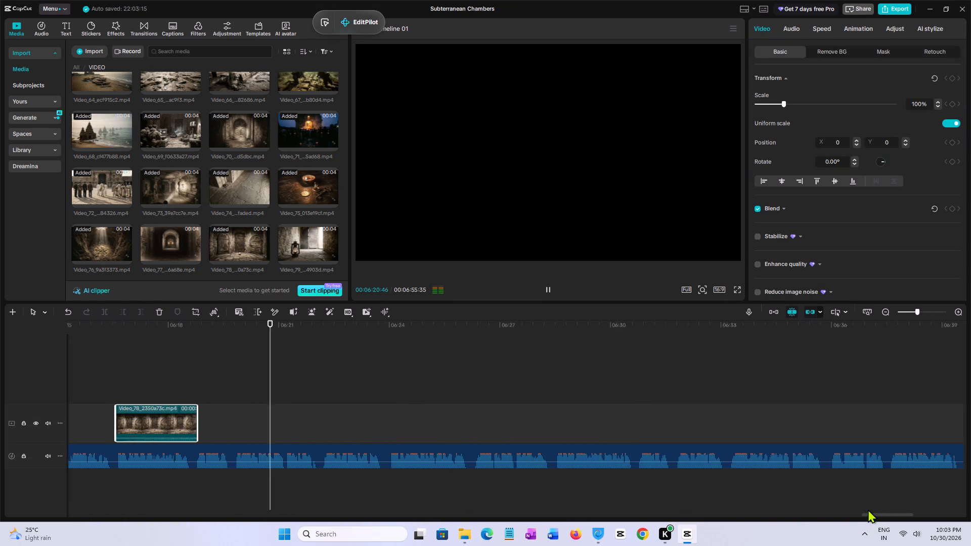
left_click_drag(868, 509, 881, 511)
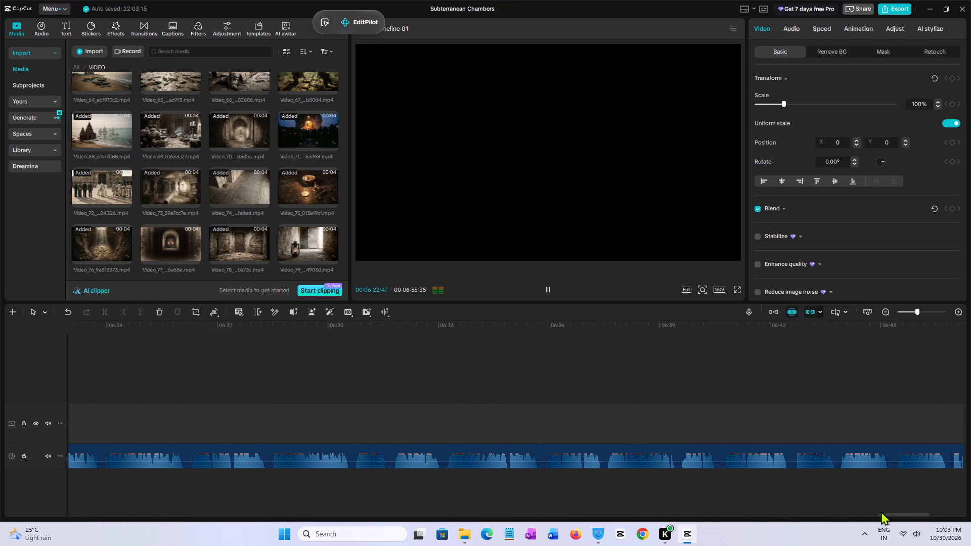
left_click_drag(881, 511, 854, 512)
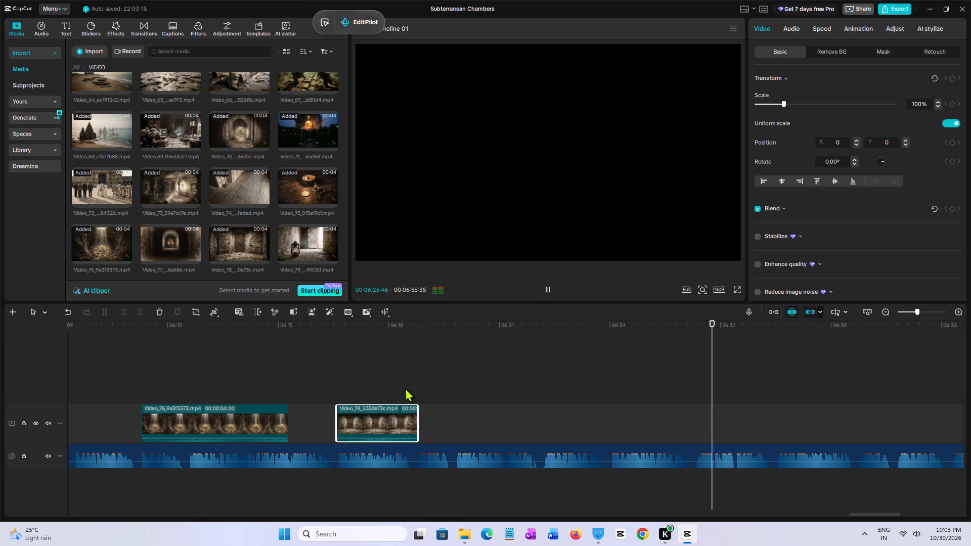
left_click(341, 371)
key("space")
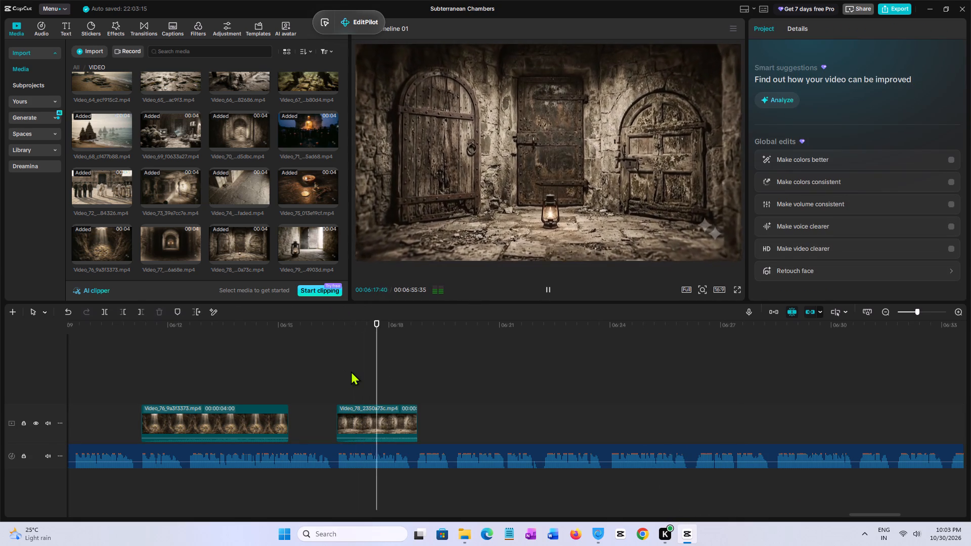
key("space")
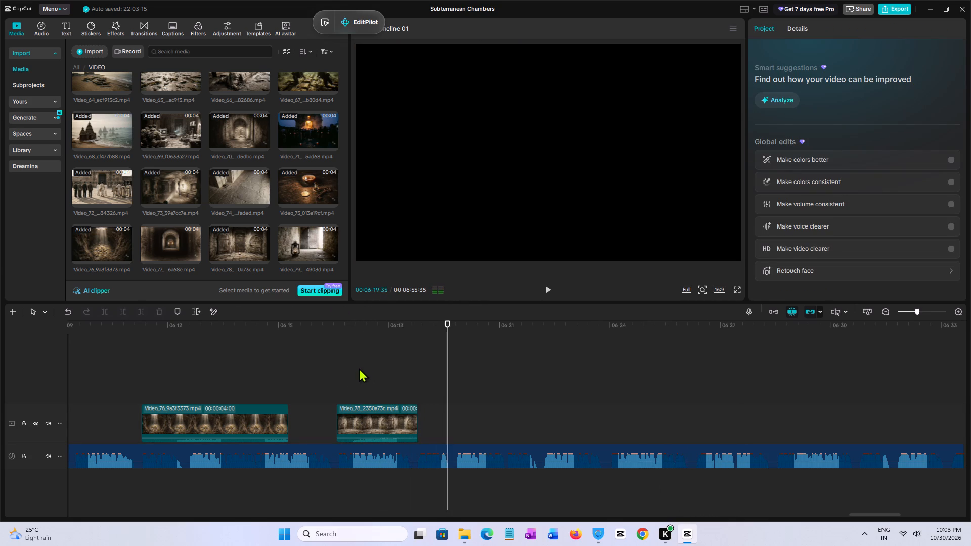
left_click(333, 374)
key("space")
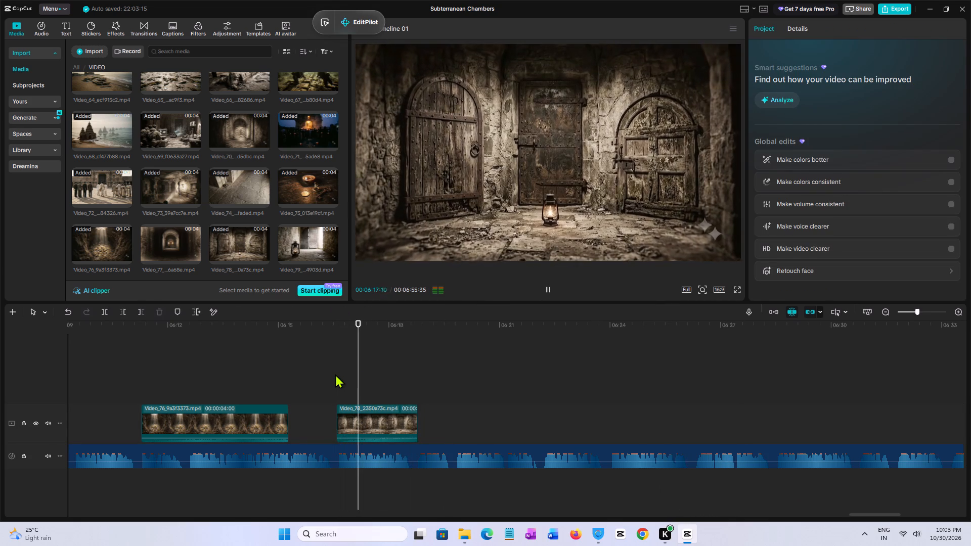
key("space")
key("space")
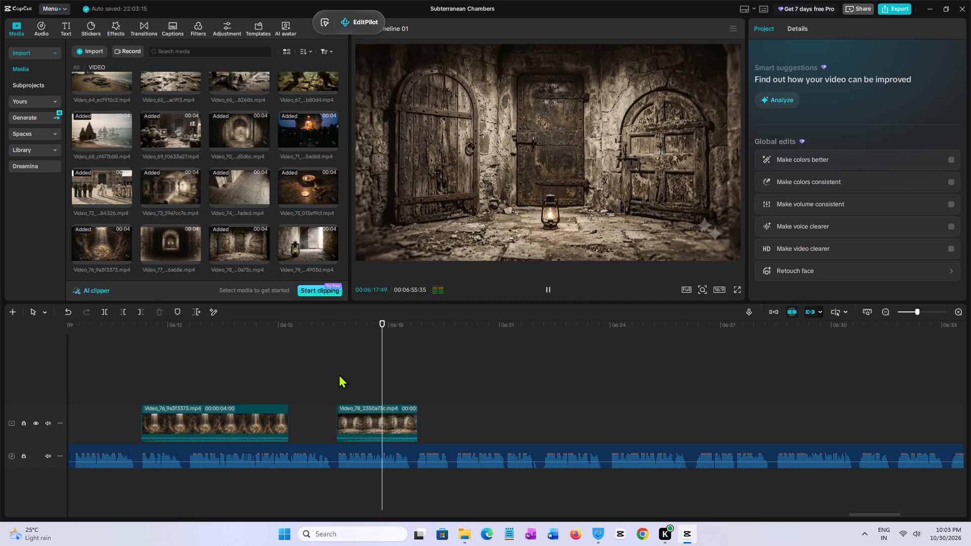
key("space")
left_click(342, 374)
key("space")
left_click(337, 374)
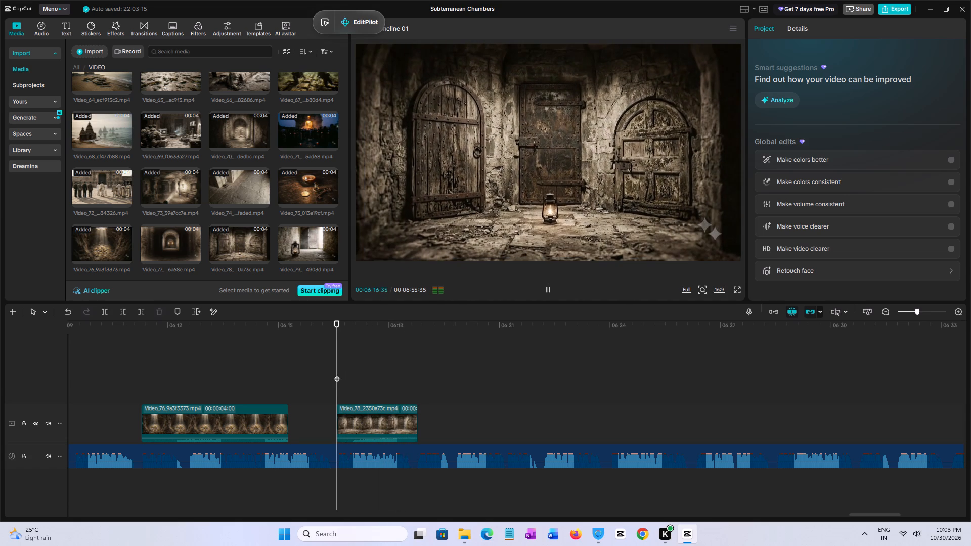
key("space")
key("space")
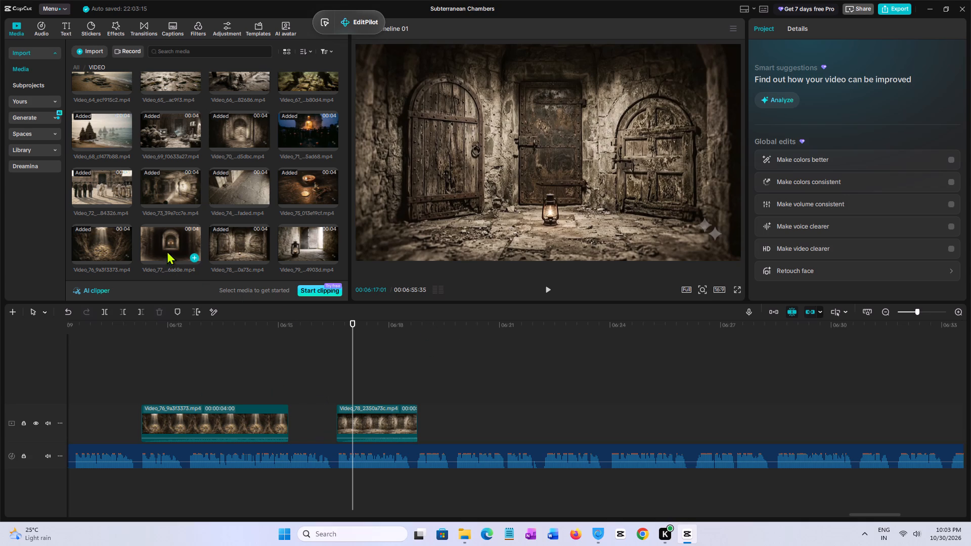
Replay the narration from the start of Video_76 to the end of Video_78 to check the clip order against the phrases.
left_click(363, 422)
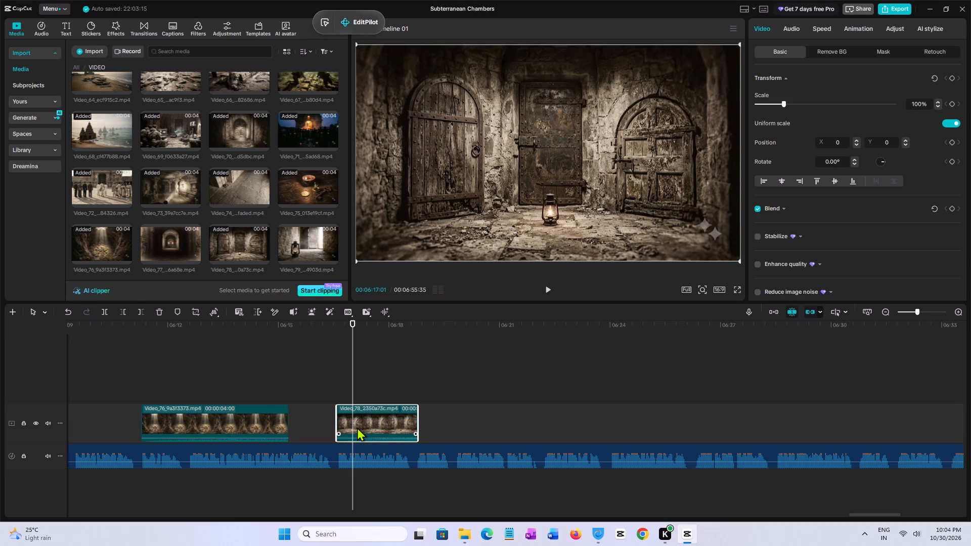
left_click(143, 370)
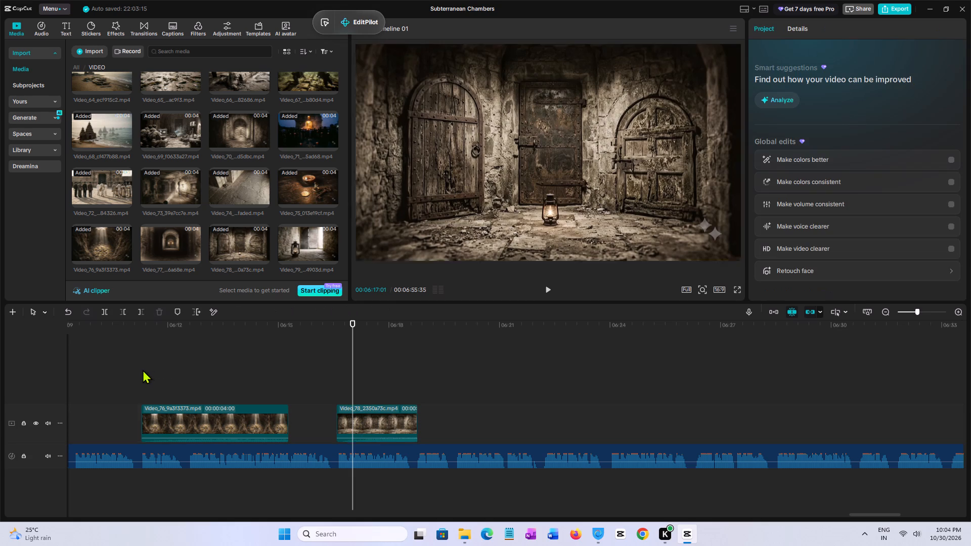
key("space")
left_click(158, 370)
key("space")
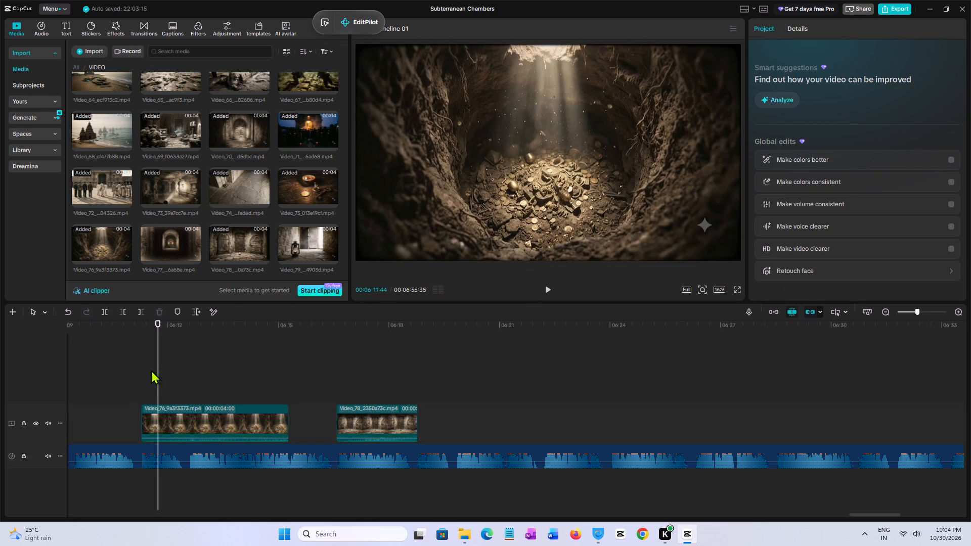
left_click(141, 367)
key("space")
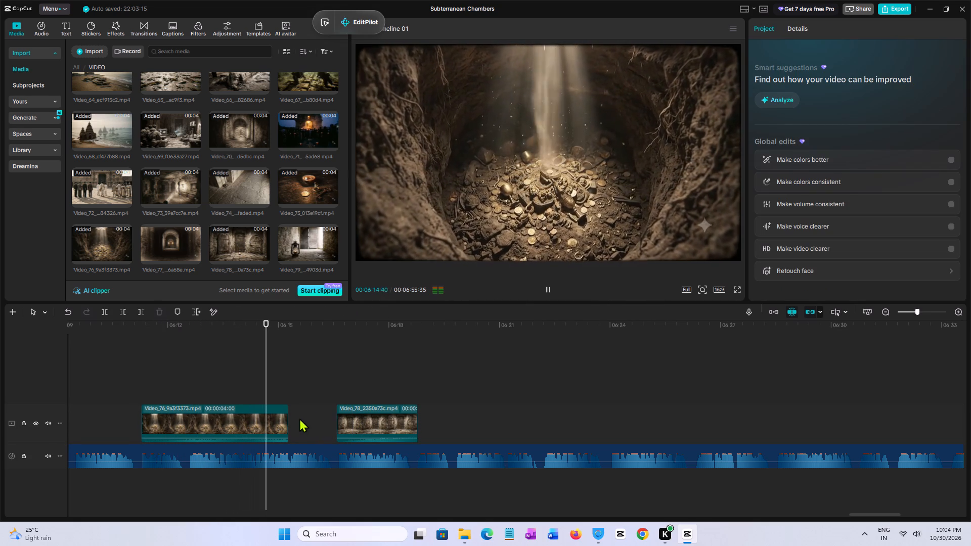
key("space")
key("space")
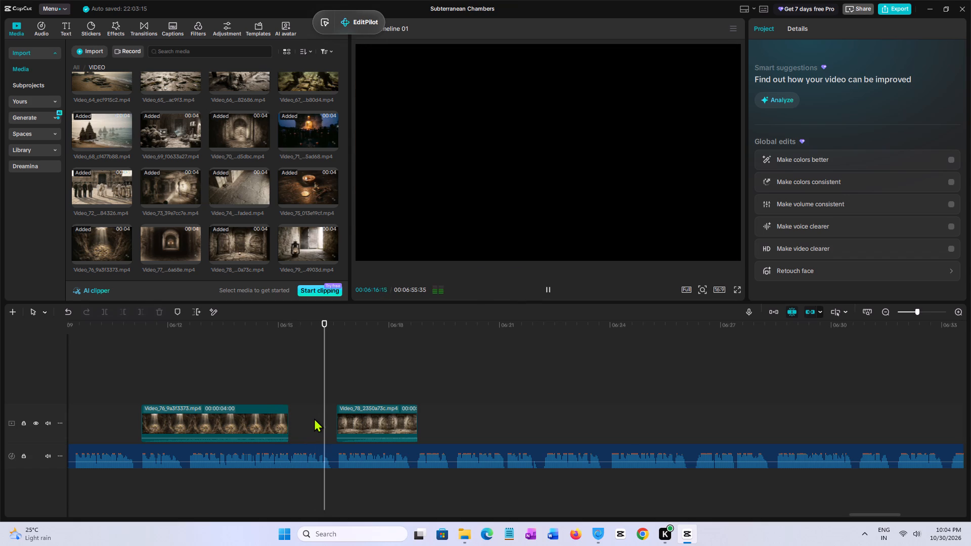
key("space")
key("space")
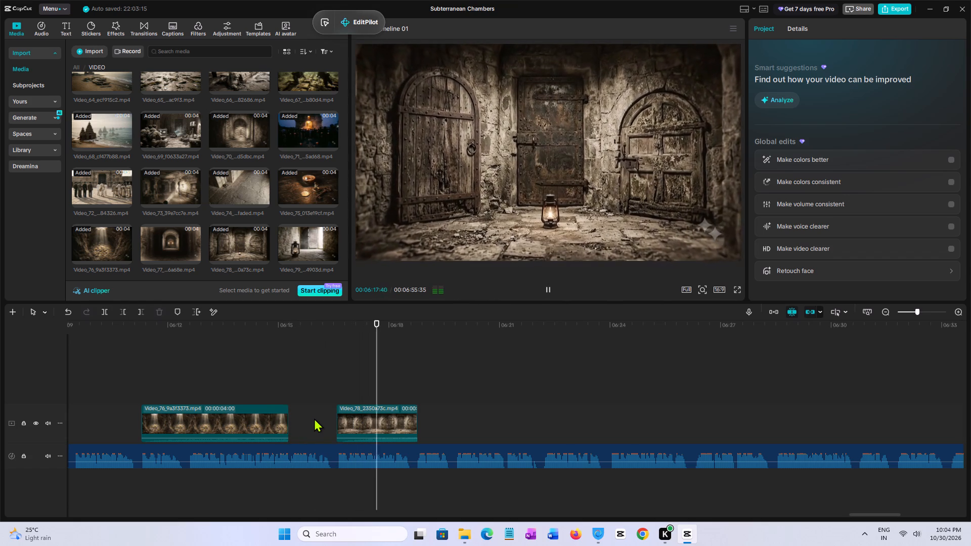
key("space")
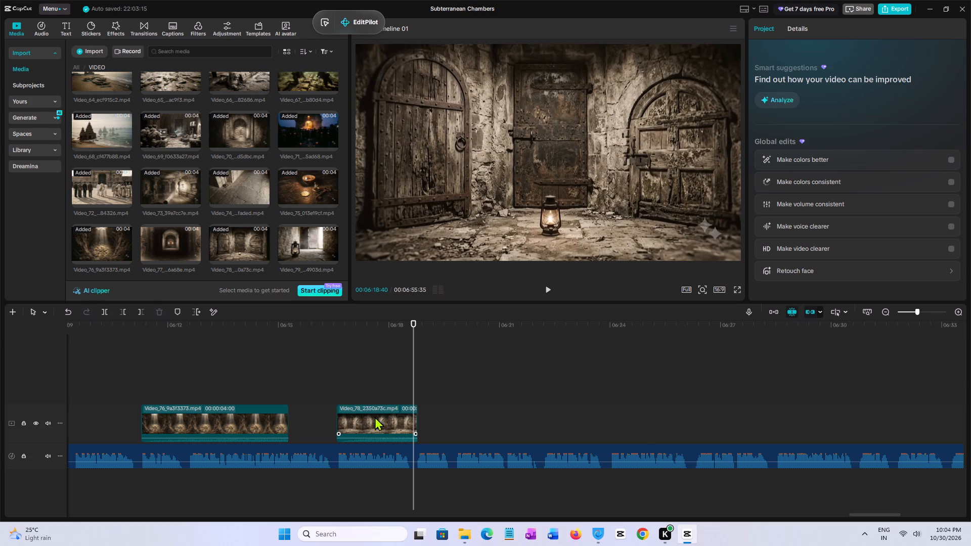
Move the trimmed Video_78 along the video track to start at about 00:06:23, freeing its current spot.
left_click_drag(369, 423, 604, 423)
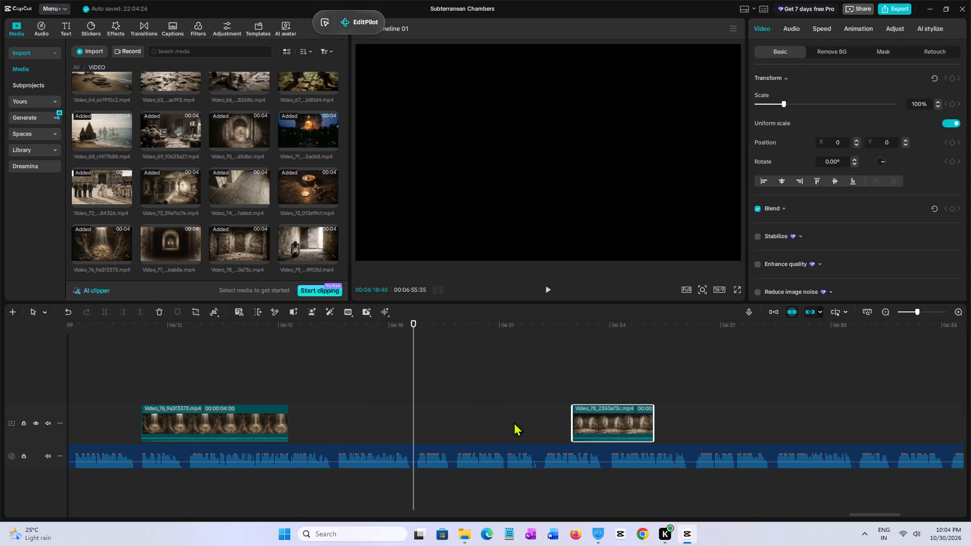
Place Video_77 on the video track in the freed spot at the phrase starting at about 00:06:16:40.
left_click(156, 245)
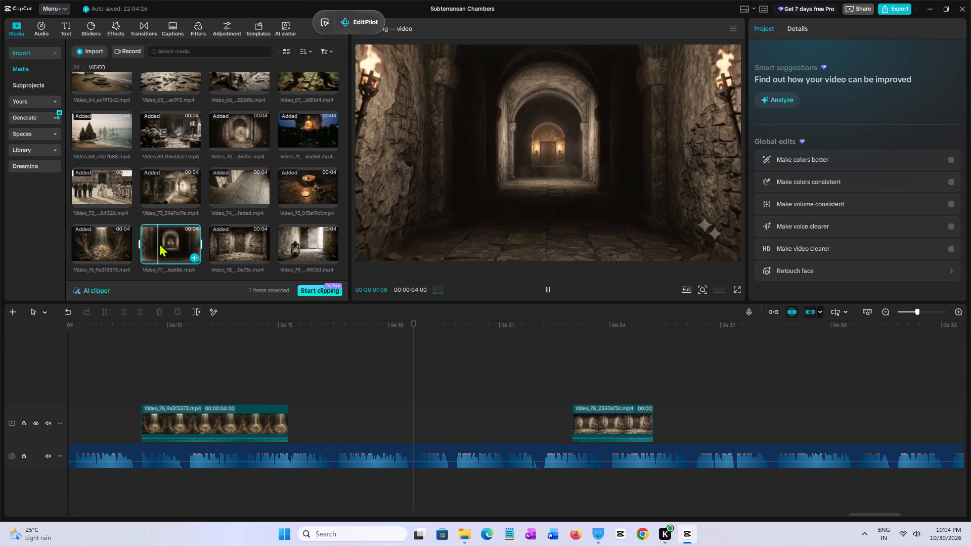
left_click_drag(159, 243, 355, 397)
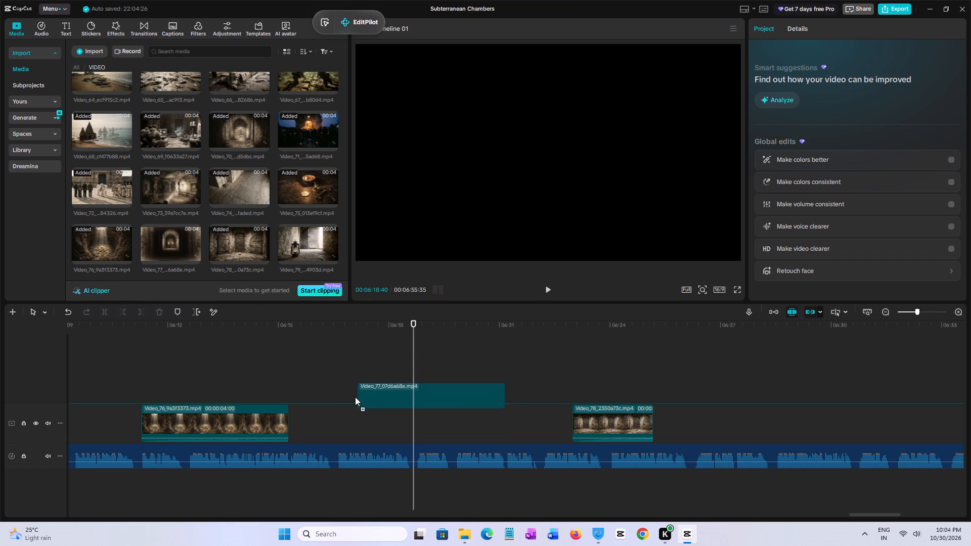
left_click_drag(355, 397, 339, 422)
Replay the narration over Video_77 and trim the clip's end at 00:06:18:46, where the phrase ends.
left_click(330, 389)
key("space")
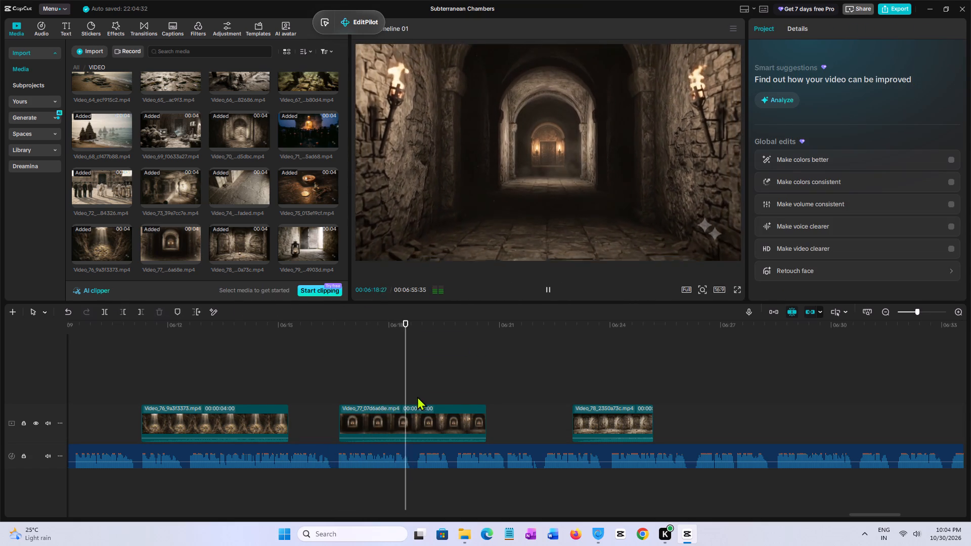
left_click(417, 396)
left_click(425, 420)
key("w")
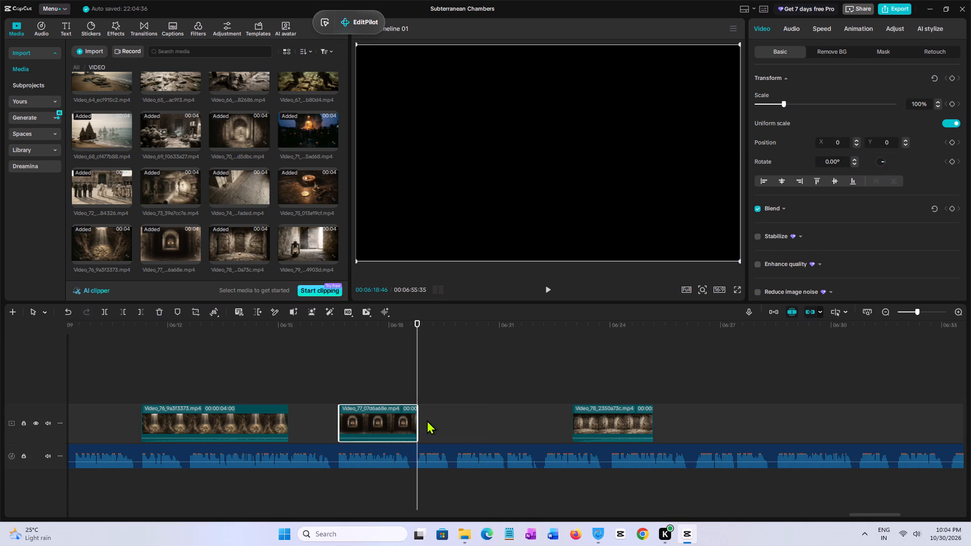
Play the narration on from the end of Video_77 to find the phrases that the last clips belong to.
key("space")
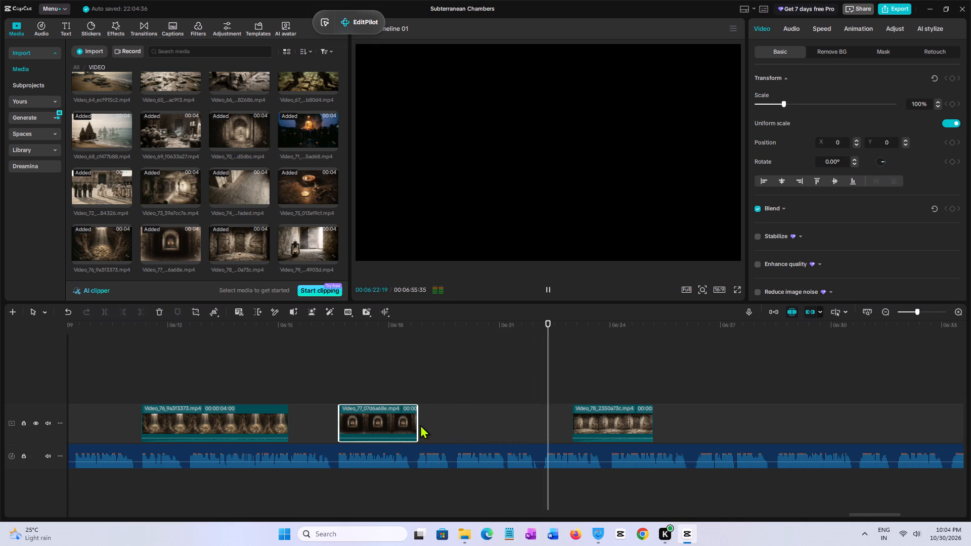
key("space")
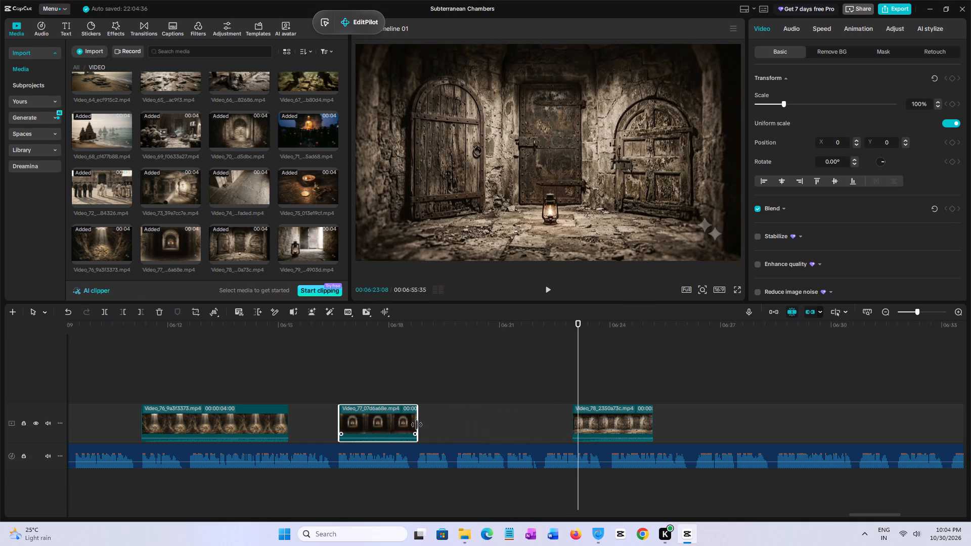
key("space")
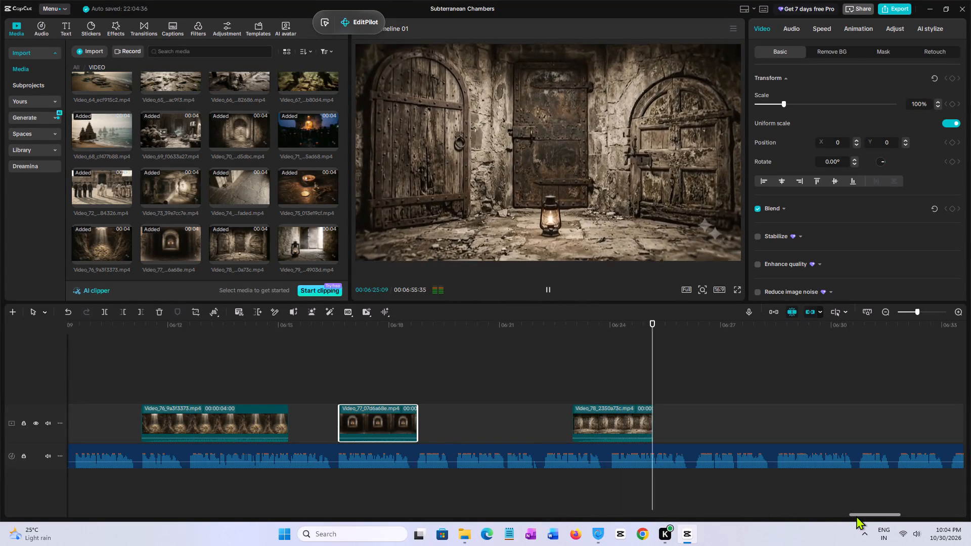
left_click_drag(858, 516, 885, 515)
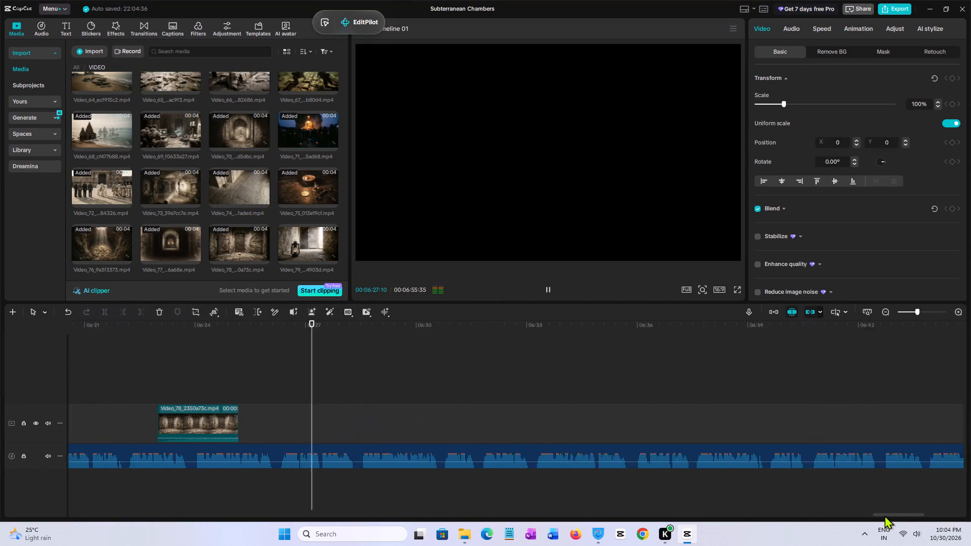
left_click_drag(885, 515, 848, 518)
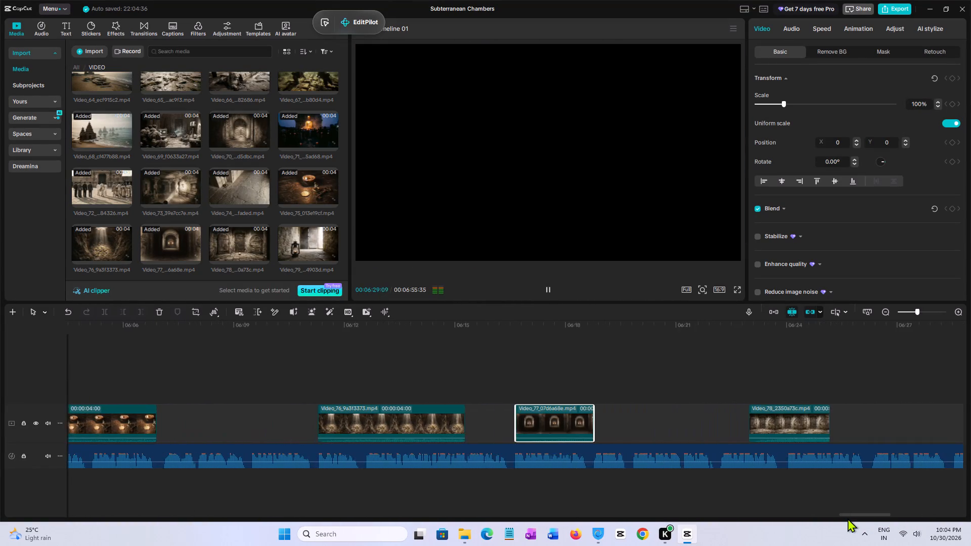
left_click_drag(848, 518, 885, 518)
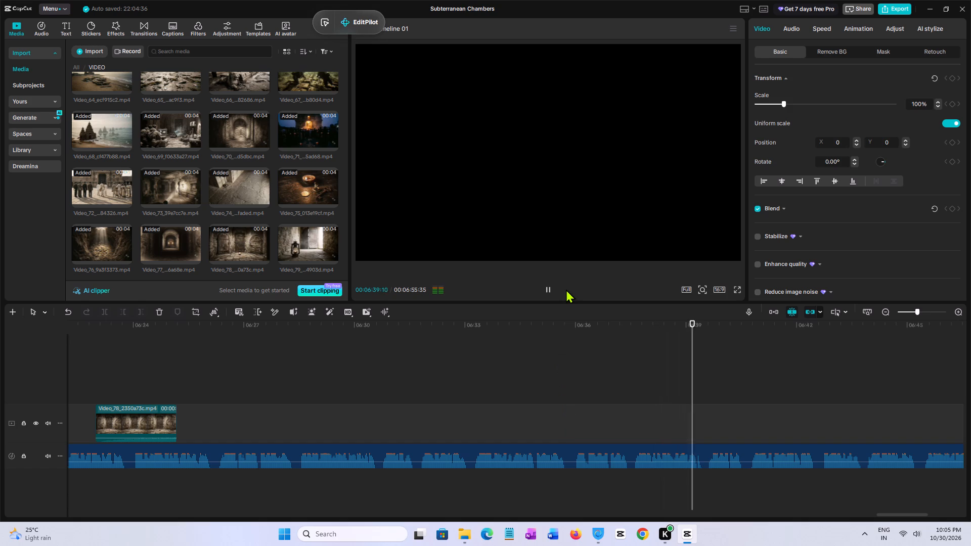
scroll(229, 155, "down", 2)
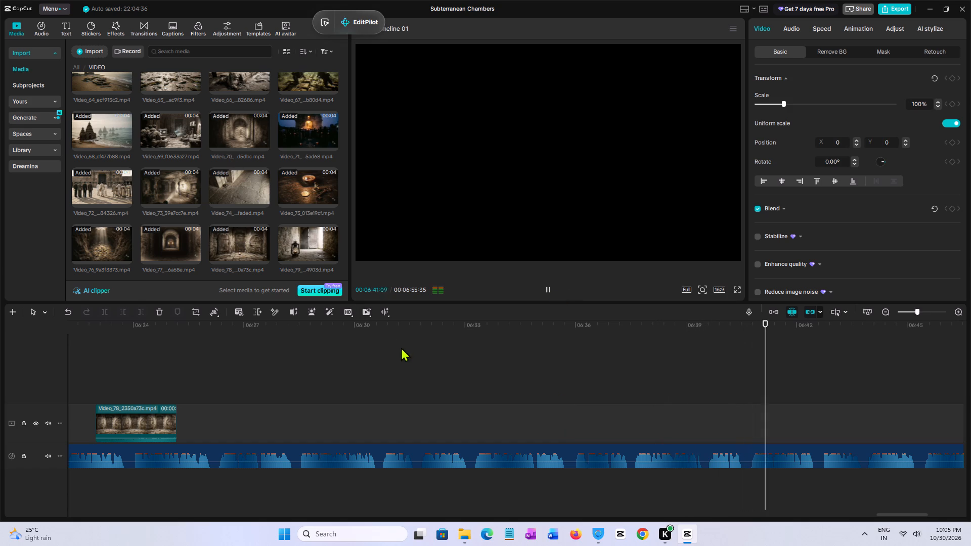
Delete the trimmed Video_78 that starts at about 00:06:23 on the video track.
left_click(162, 424)
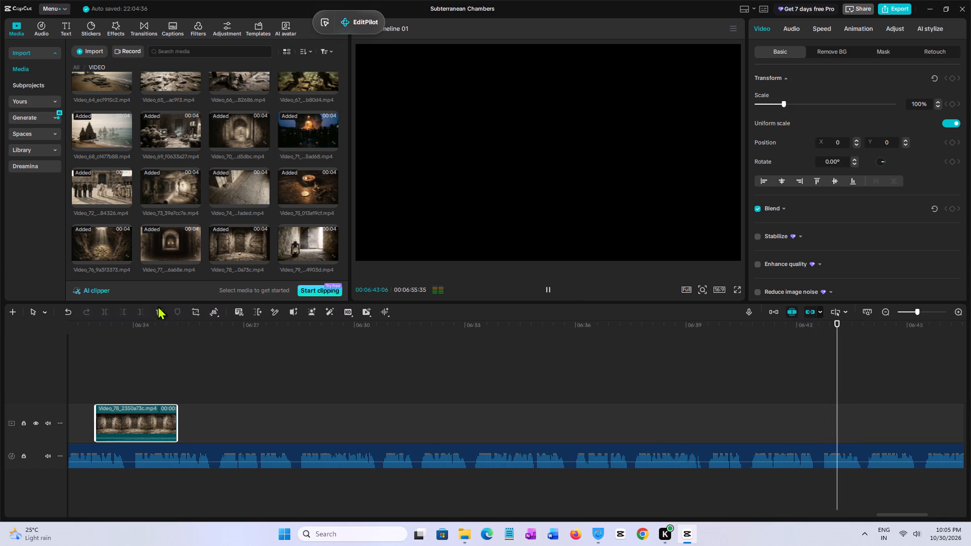
left_click(156, 306)
Place the full-length Video_78 on the video track at the phrase starting at about 00:06:47:04.
key("space")
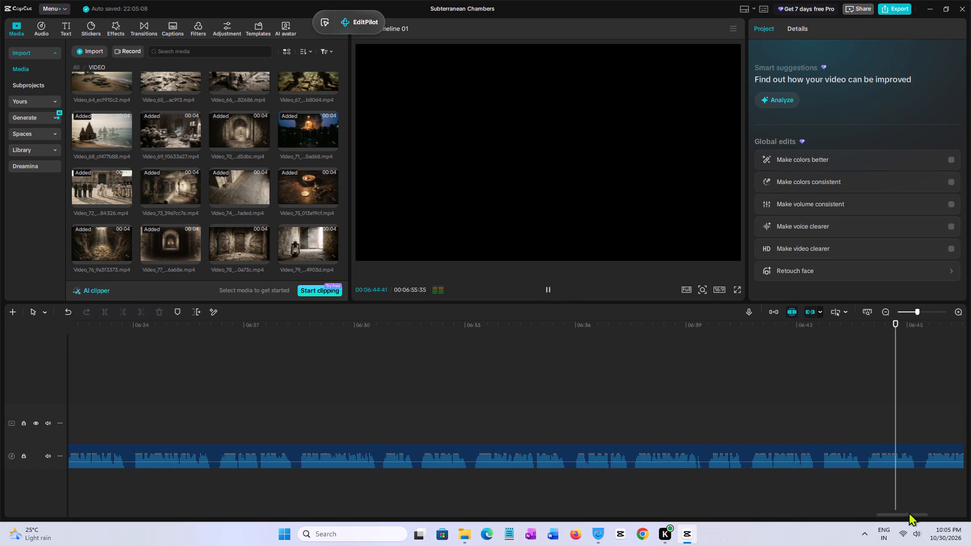
left_click_drag(901, 515, 932, 510)
double_click(445, 418)
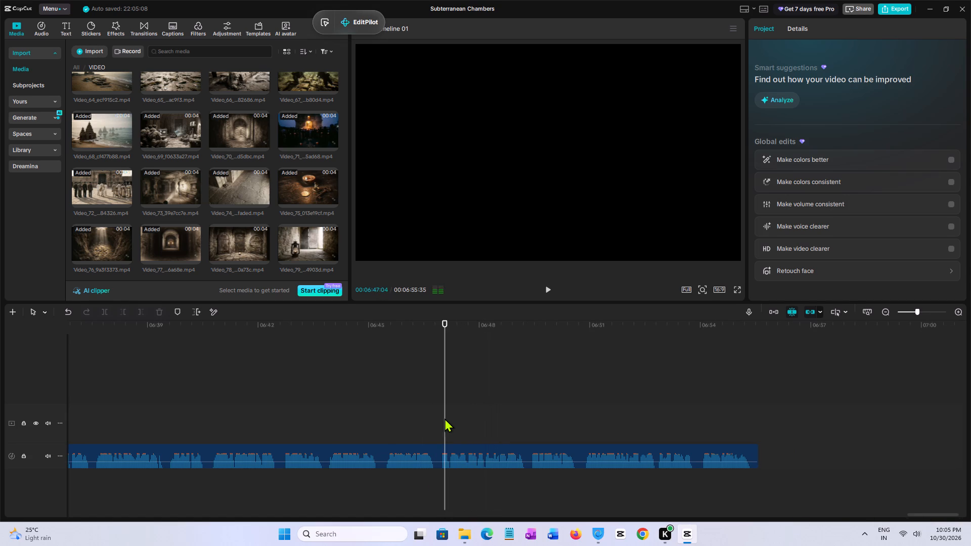
left_click(251, 237)
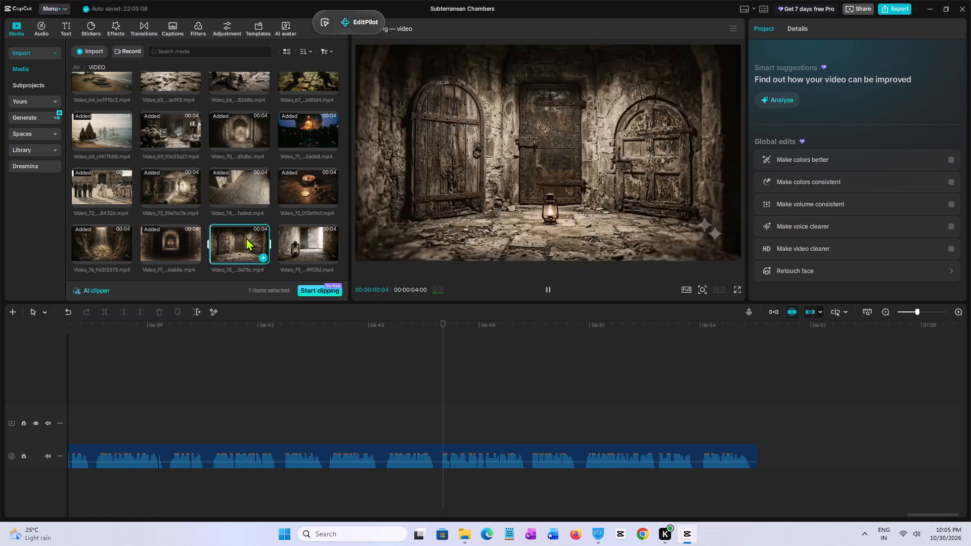
left_click_drag(246, 237, 442, 417)
Play the narration over Video_78 and place Video_79 directly after it on the video track.
key("space")
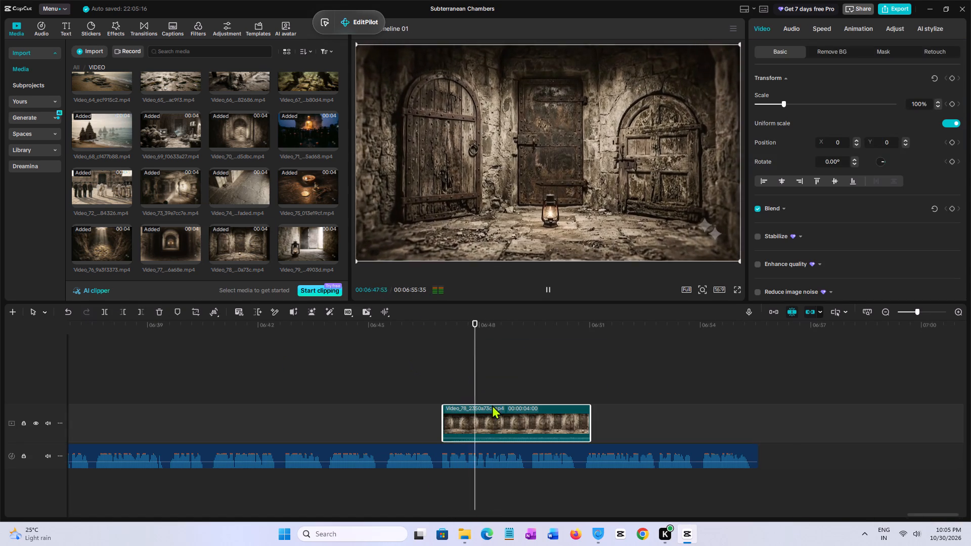
key("space")
key("space")
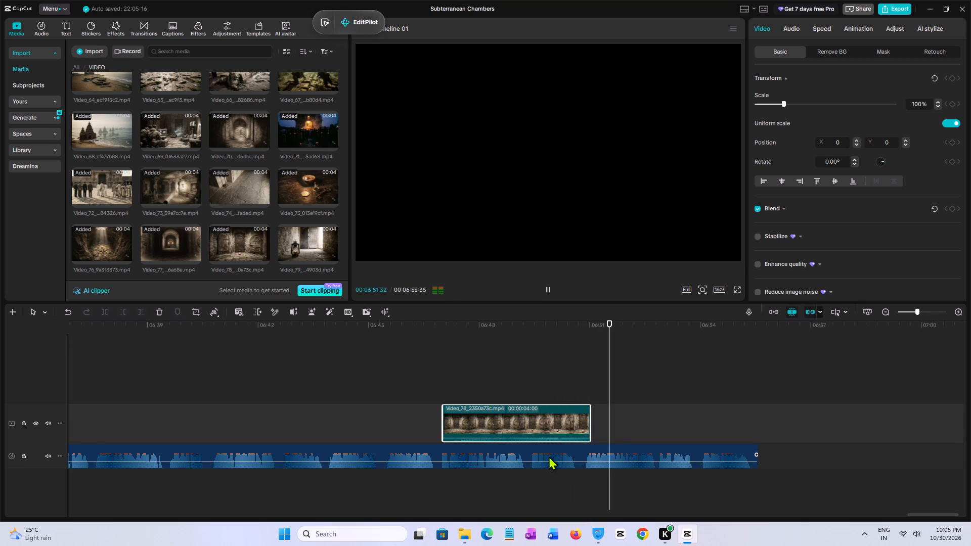
left_click(297, 241)
left_click_drag(302, 241, 422, 285)
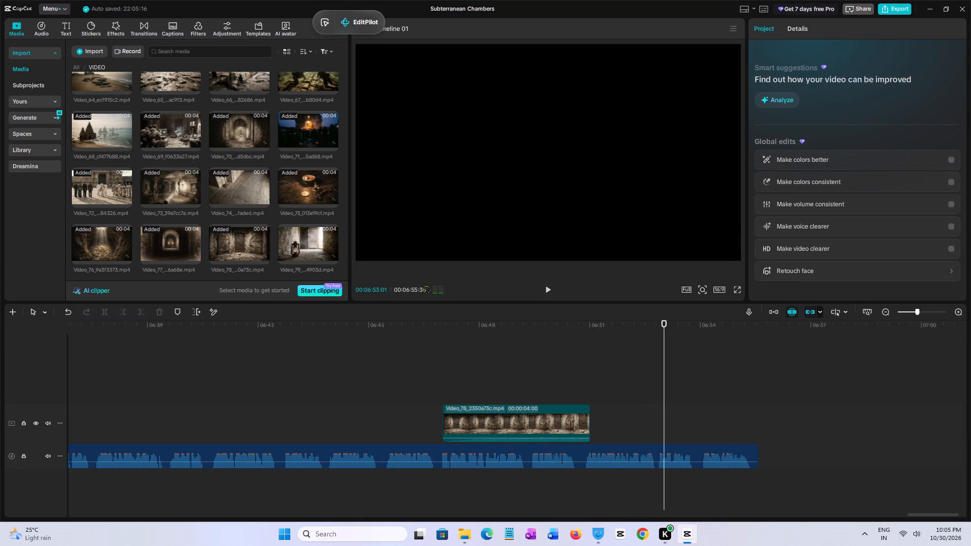
left_click_drag(422, 285, 590, 409)
Trim the end of Video_78 at 00:06:50:56 with Video_79 following directly, and play through to the end of the narration.
left_click(586, 398)
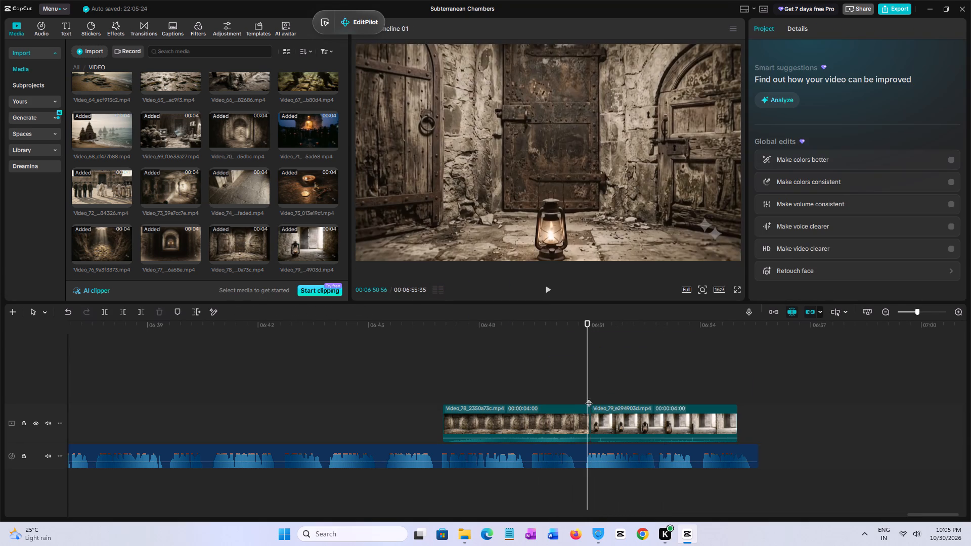
left_click(580, 417)
key("w")
left_click(601, 417)
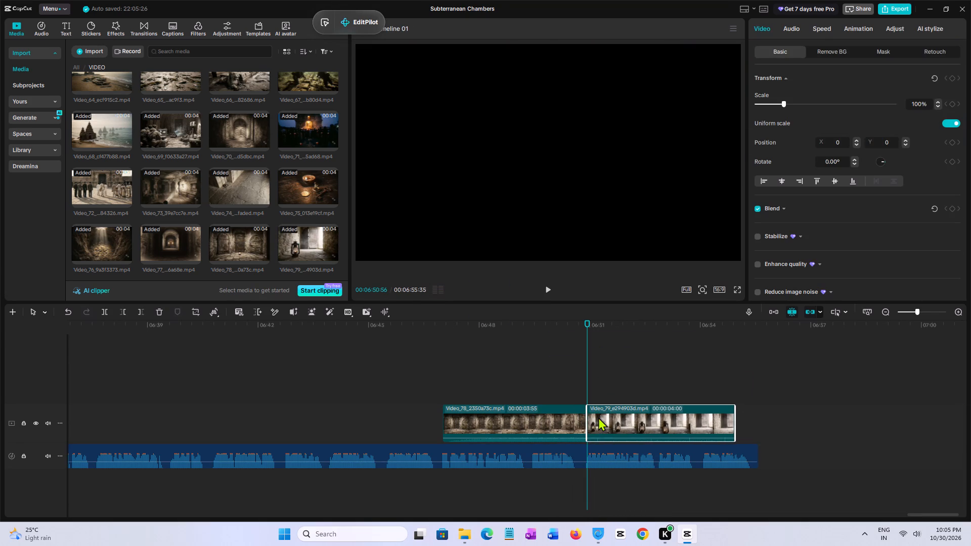
key("space")
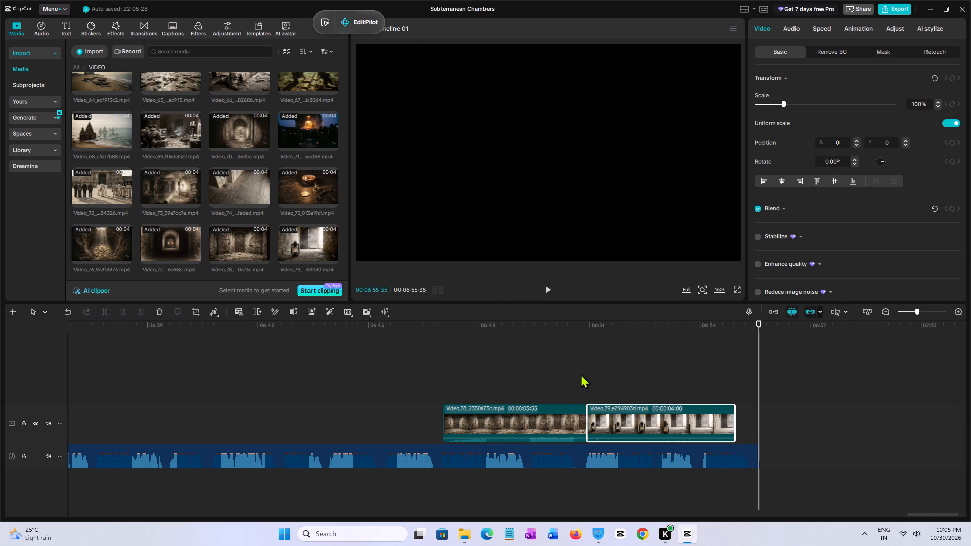
Bring the whole timeline into view and play the assembled video from 00:00:00:00 to review its opening.
left_click(581, 374)
left_click_drag(579, 374, 97, 325)
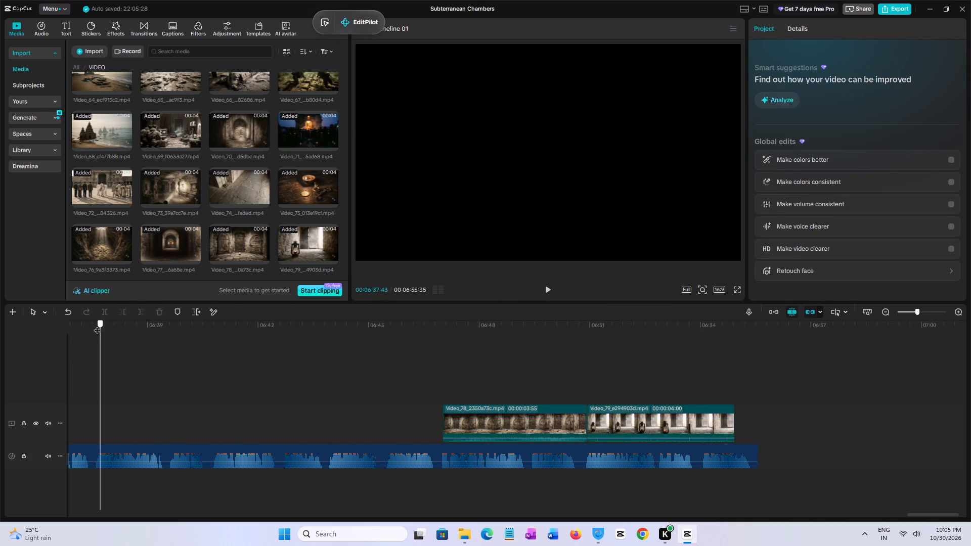
left_click_drag(97, 325, 184, 337)
scroll(577, 432, "down", 3, "ctrl")
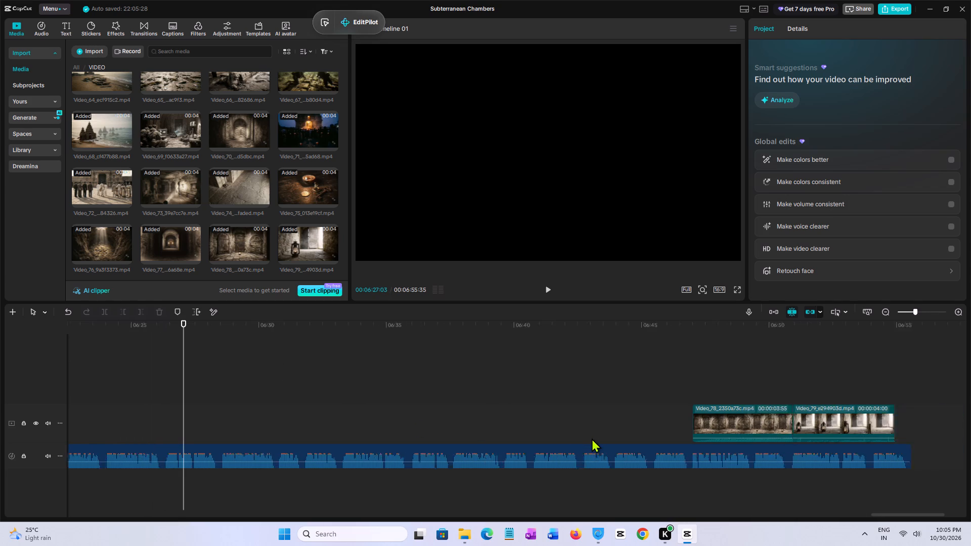
scroll(592, 438, "down", 16, "ctrl")
scroll(620, 449, "down", 5, "ctrl")
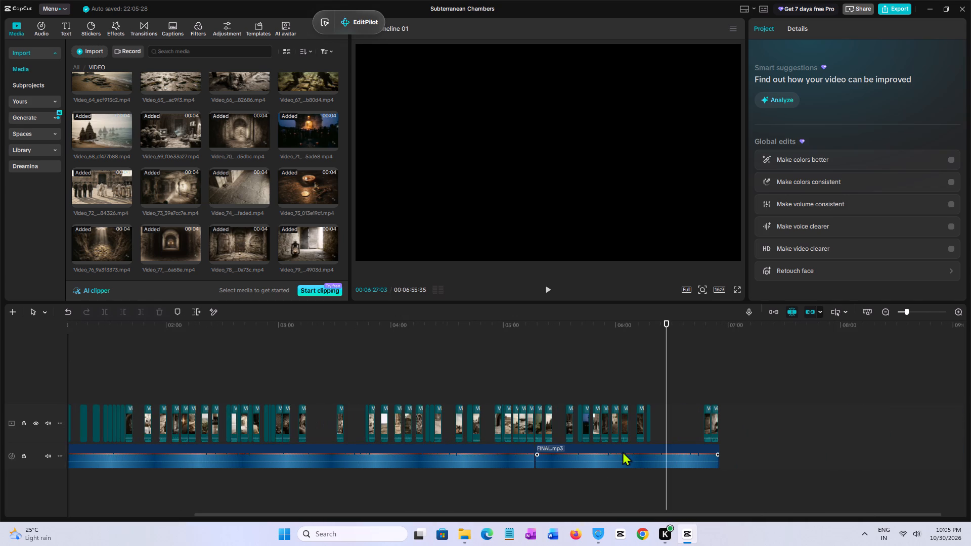
scroll(623, 451, "down", 1, "ctrl")
left_click(169, 366, "ctrl")
left_click_drag(168, 366, 0, 383)
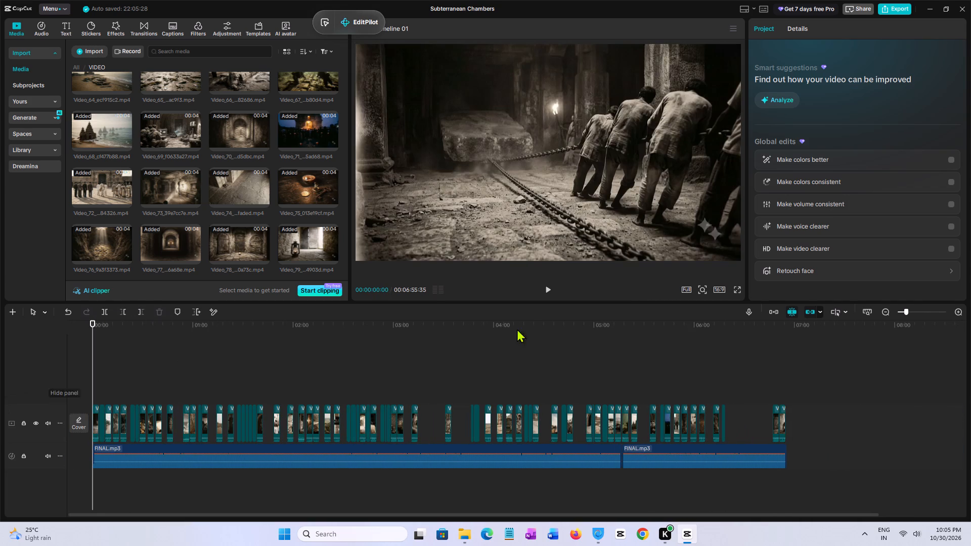
left_click(111, 329)
left_click_drag(110, 329, 0, 333)
key("space")
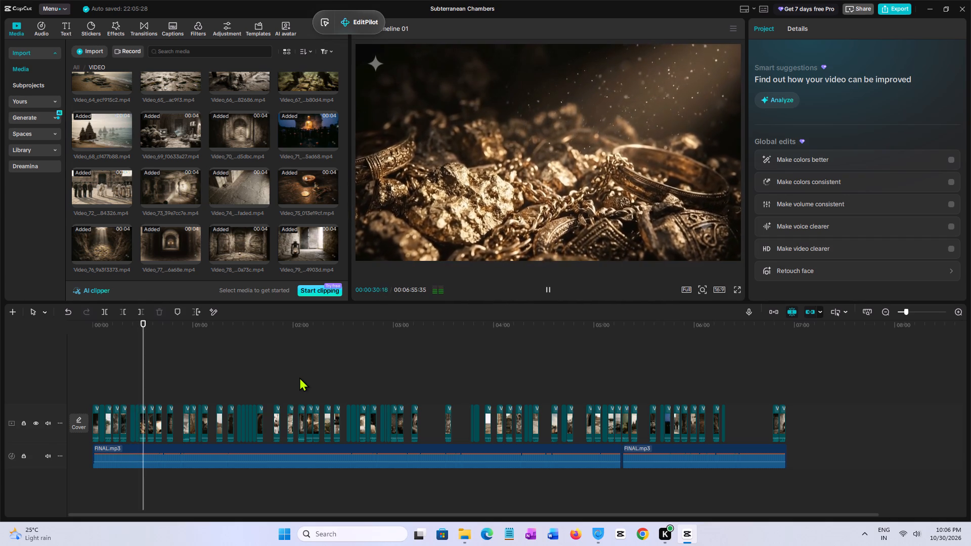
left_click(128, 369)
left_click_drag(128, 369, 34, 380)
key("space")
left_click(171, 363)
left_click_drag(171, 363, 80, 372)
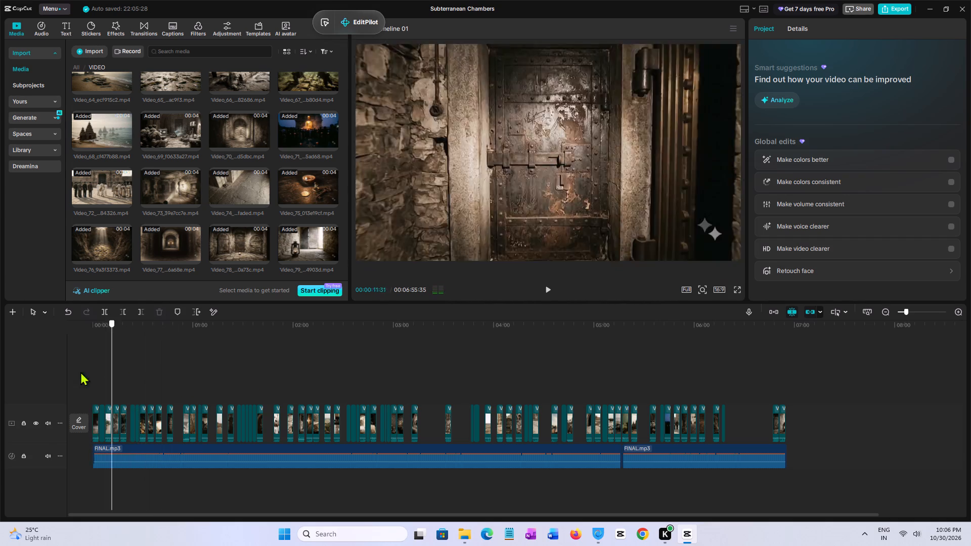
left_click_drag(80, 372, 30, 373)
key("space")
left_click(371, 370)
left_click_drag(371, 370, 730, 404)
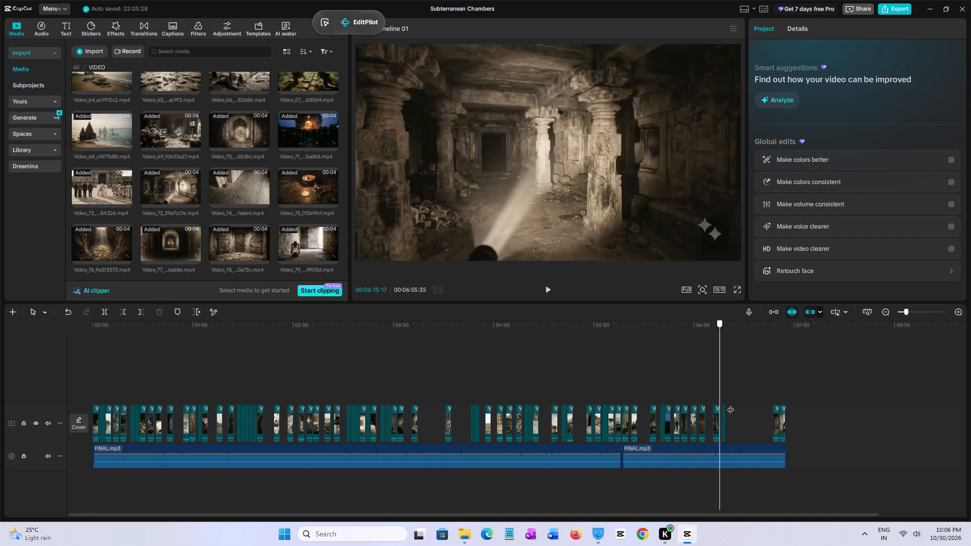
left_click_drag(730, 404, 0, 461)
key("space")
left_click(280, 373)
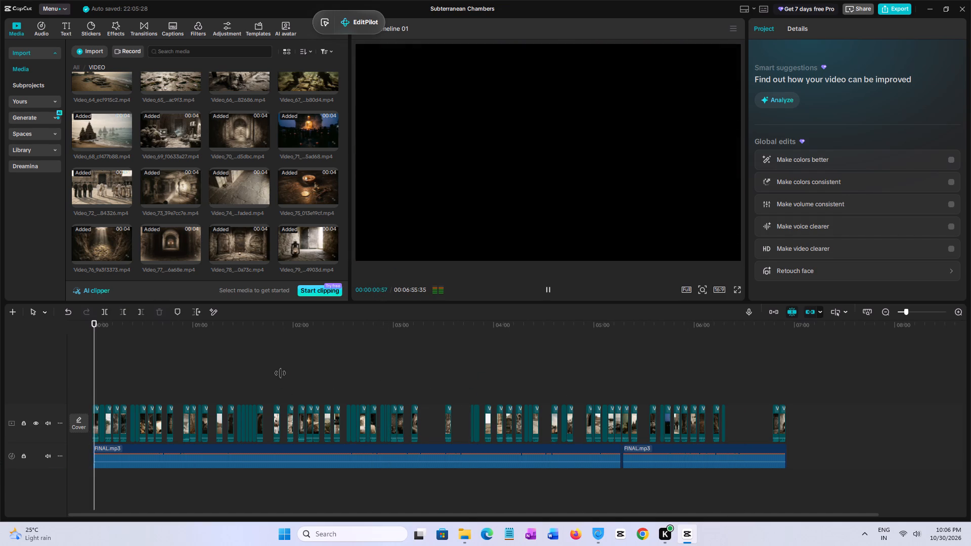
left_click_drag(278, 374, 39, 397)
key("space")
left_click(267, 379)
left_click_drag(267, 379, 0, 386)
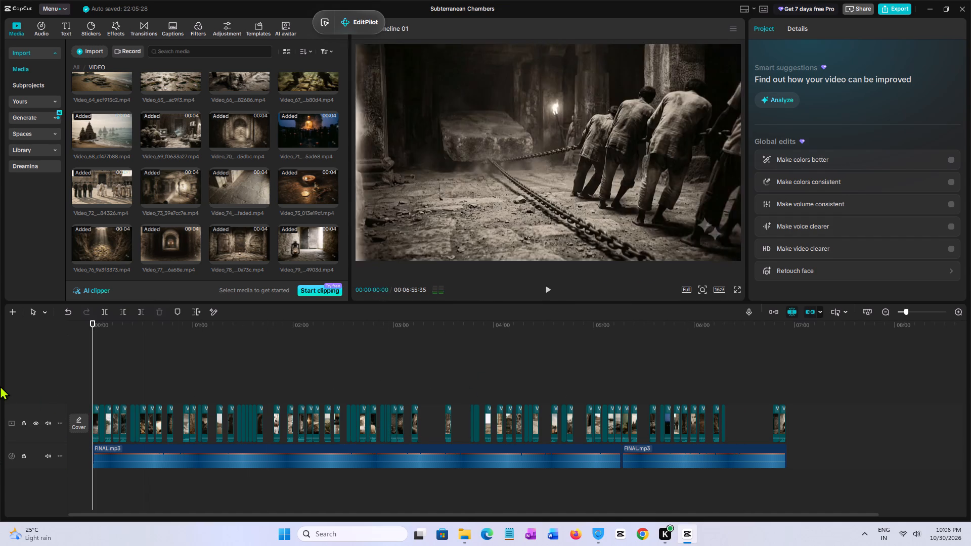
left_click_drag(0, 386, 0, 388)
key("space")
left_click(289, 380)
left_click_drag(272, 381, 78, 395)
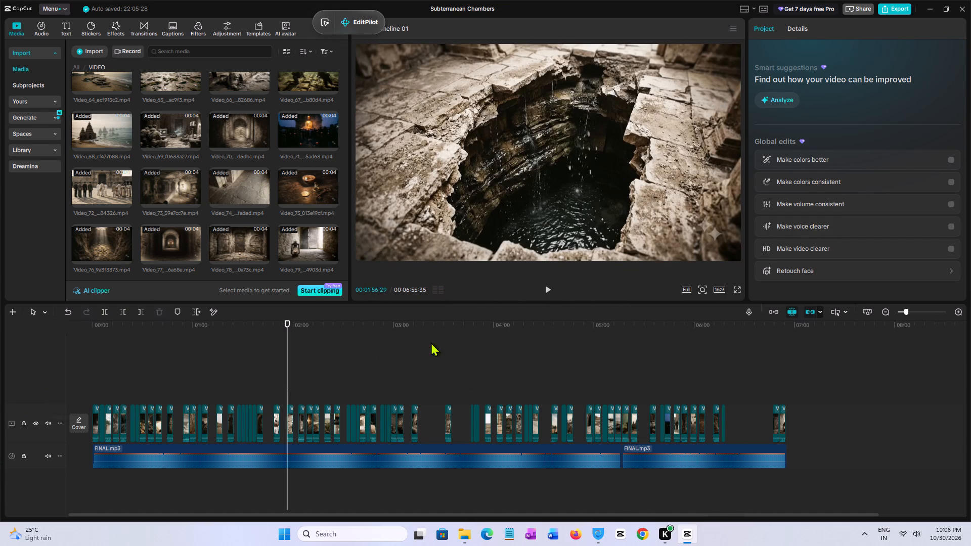
Close the Subterranean Chambers project and exit the video editor.
left_click(962, 11)
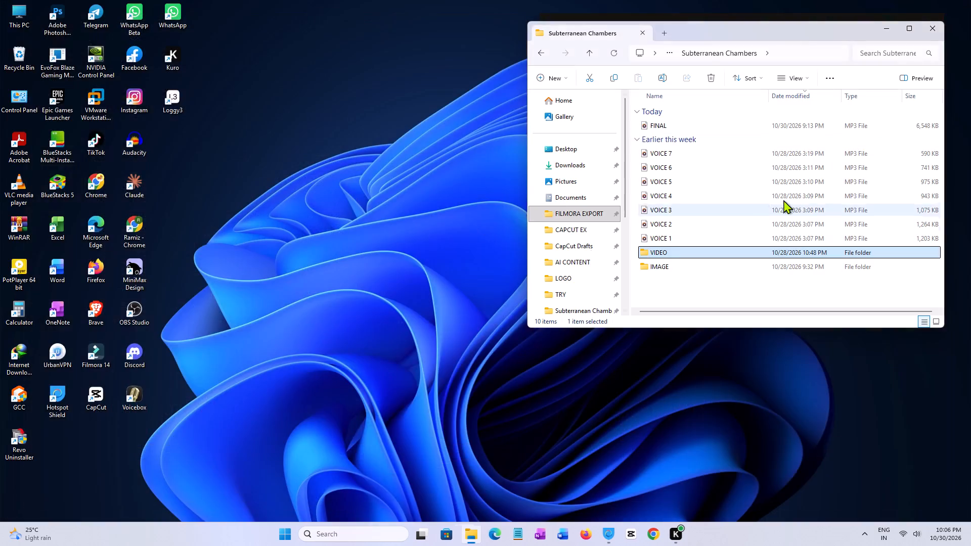
left_click(955, 11)
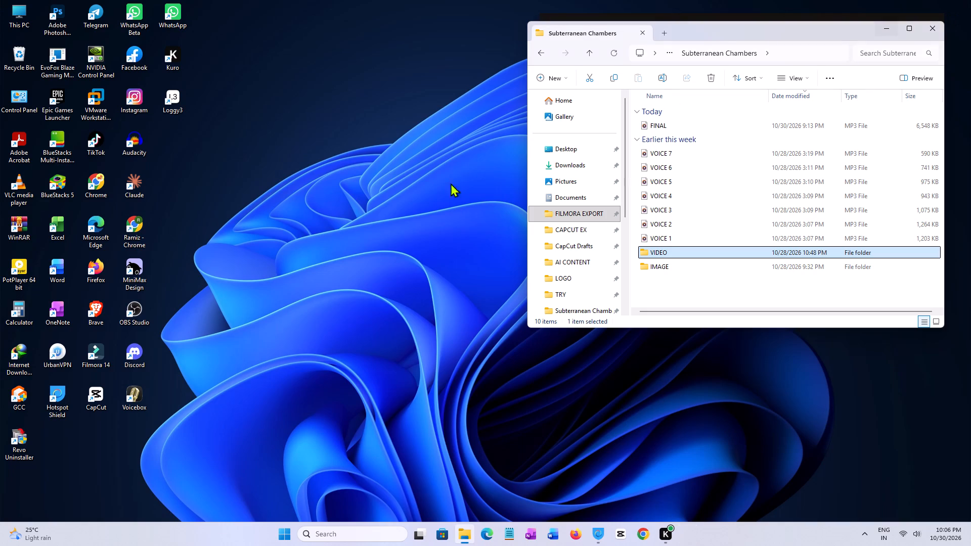